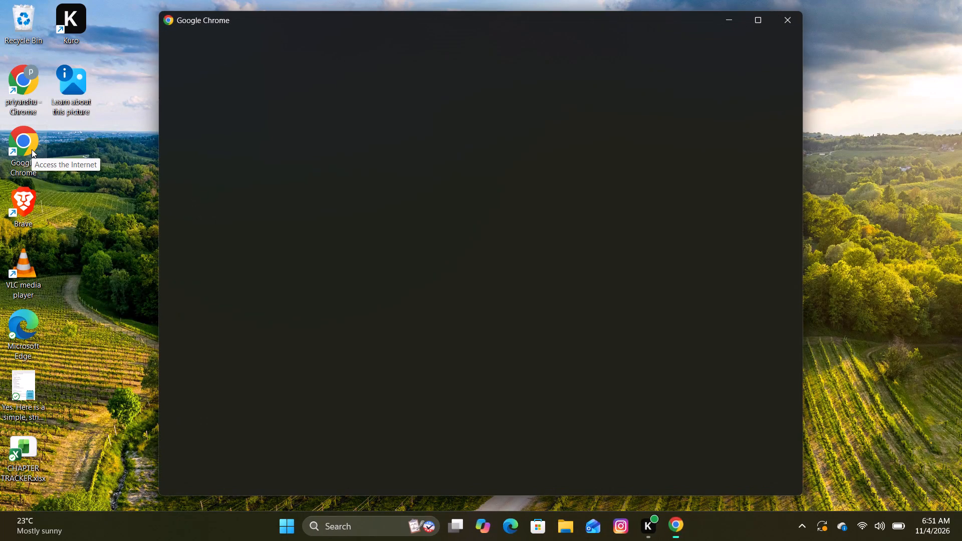
# Open TradingView in the browser and launch the FOREXCOM XAUUSD chart from the symbol search.
pyautogui.click(524, 321)
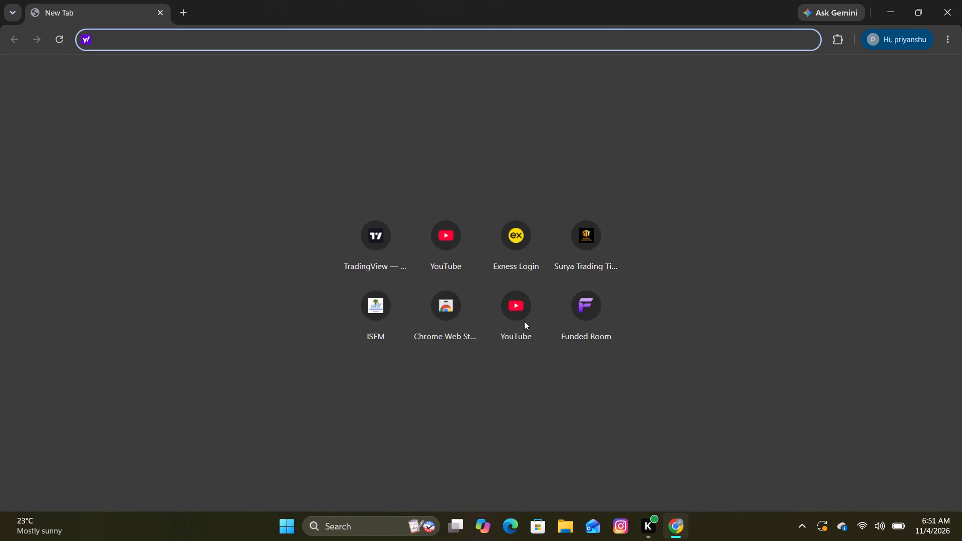
pyautogui.click(378, 248)
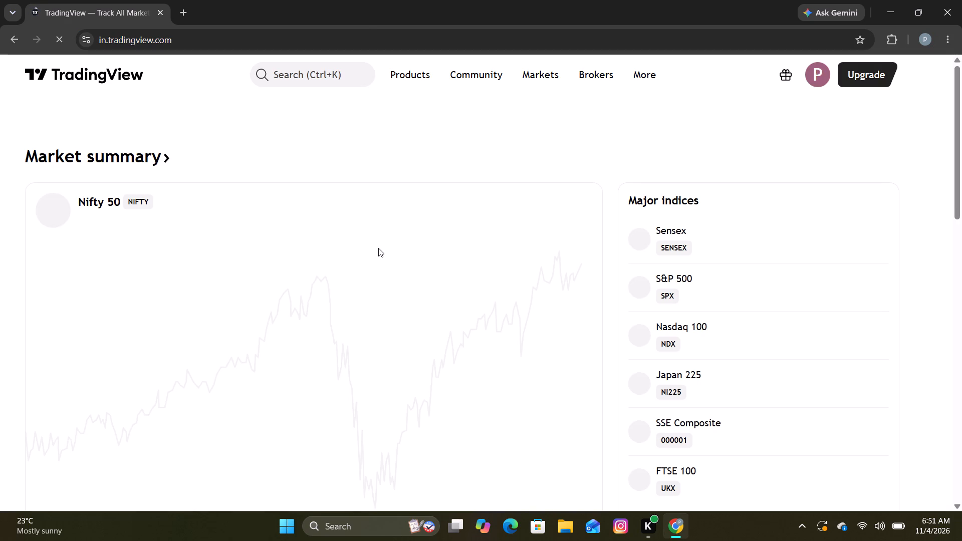
pyautogui.click(278, 76)
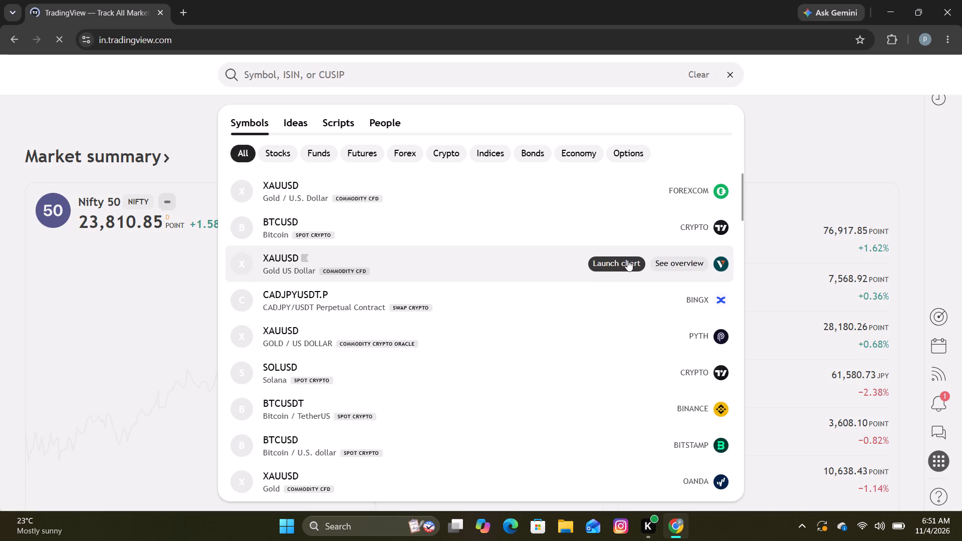
pyautogui.click(621, 190)
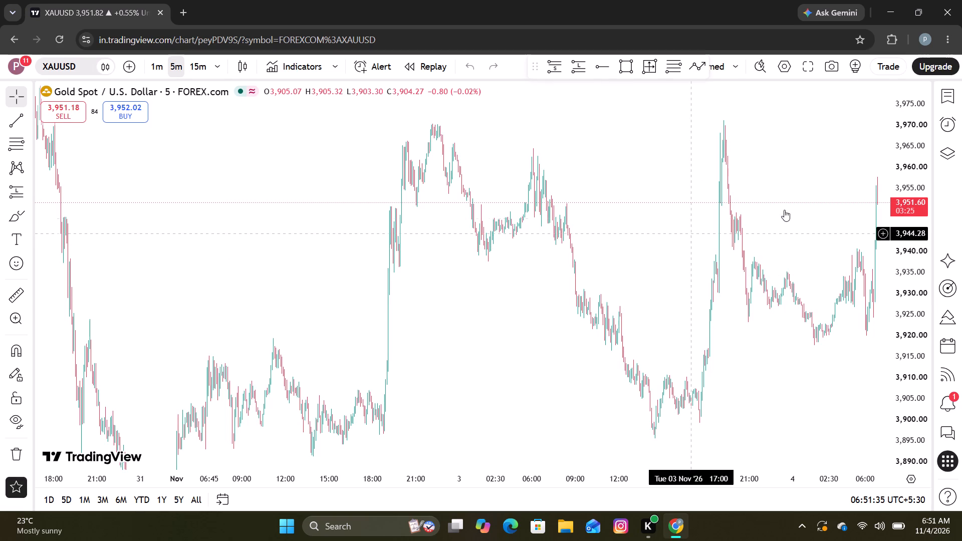
# Extend the lower end of the descending trend line to 3 Nov 17:35 at about 3,892.61.
pyautogui.moveTo(828, 206); pyautogui.dragTo(501, 219)
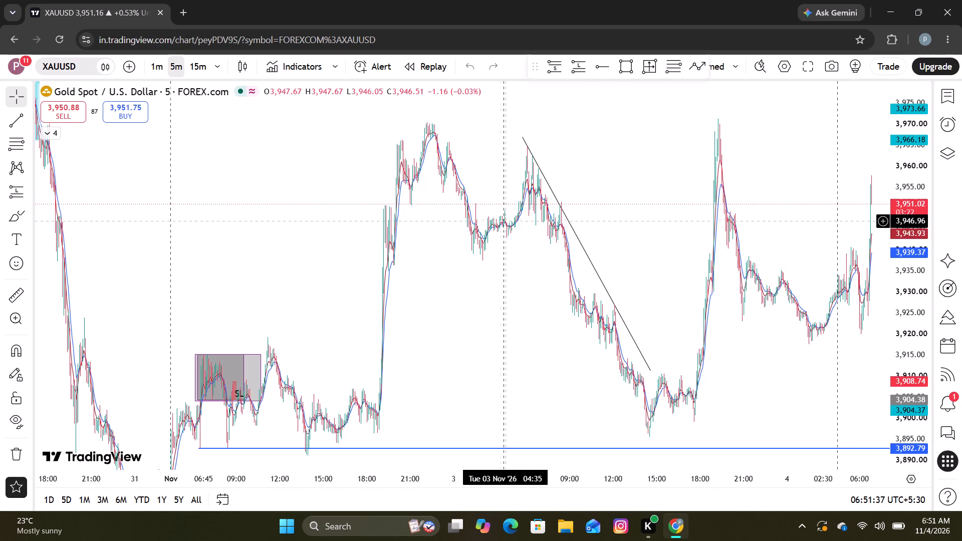
pyautogui.moveTo(627, 229); pyautogui.dragTo(461, 154)
pyautogui.moveTo(615, 208); pyautogui.dragTo(455, 141)
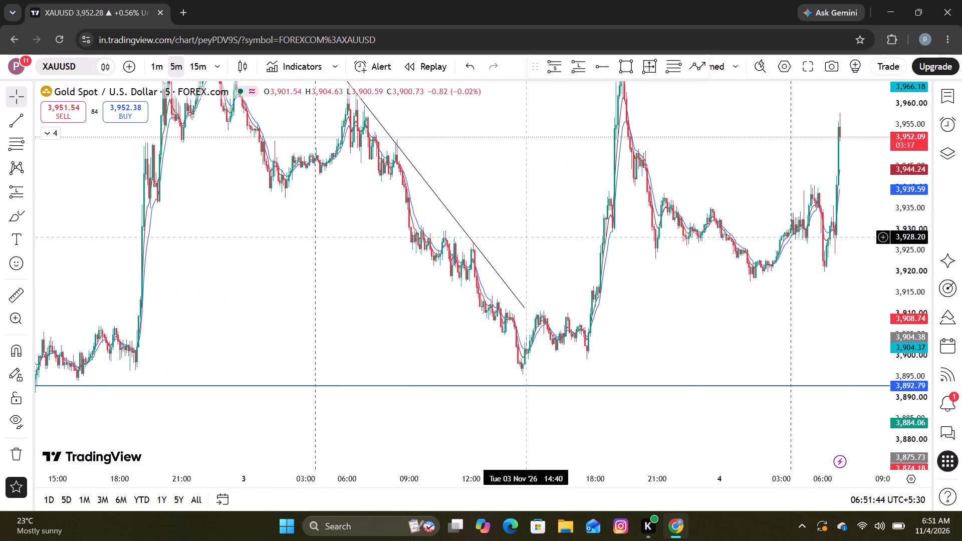
pyautogui.hscroll(-2, 527, 237)
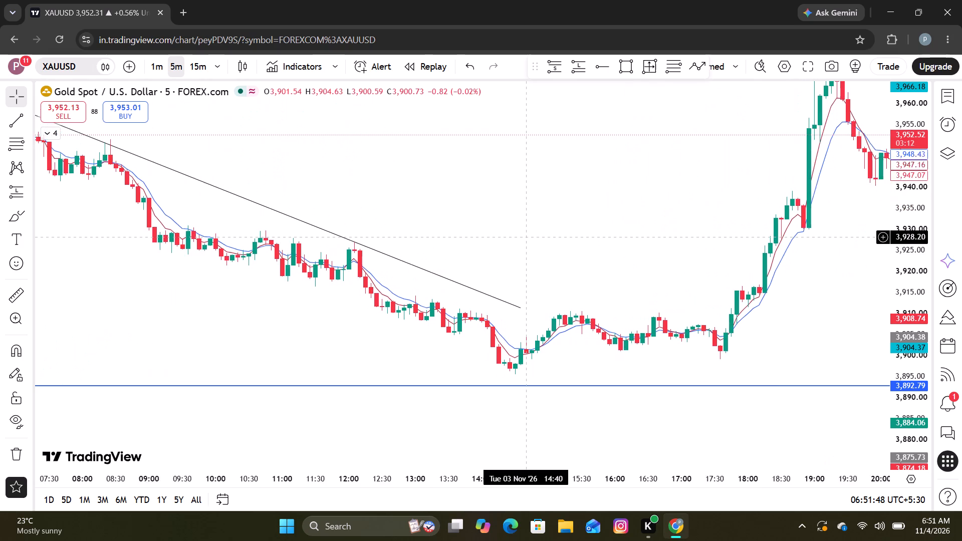
pyautogui.moveTo(517, 309); pyautogui.dragTo(688, 363)
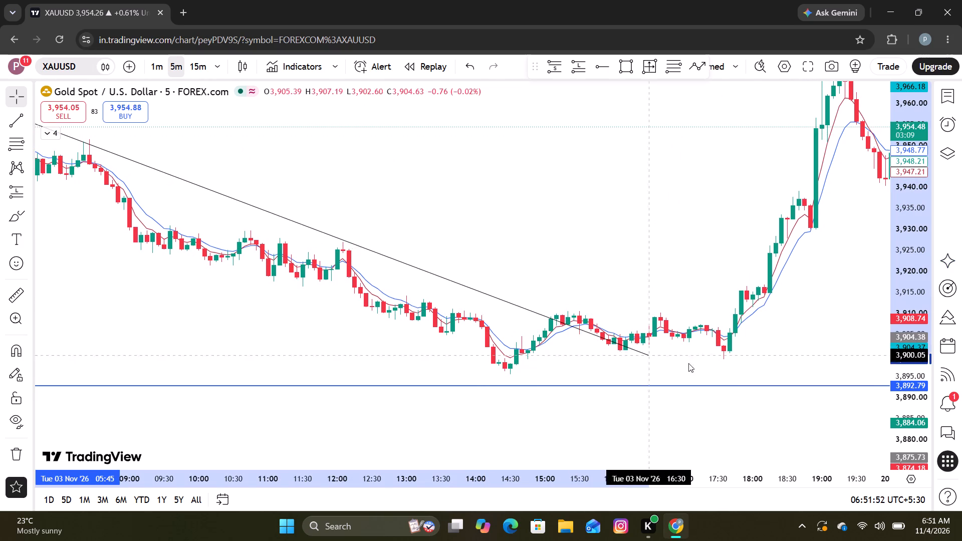
pyautogui.moveTo(688, 363); pyautogui.dragTo(725, 388)
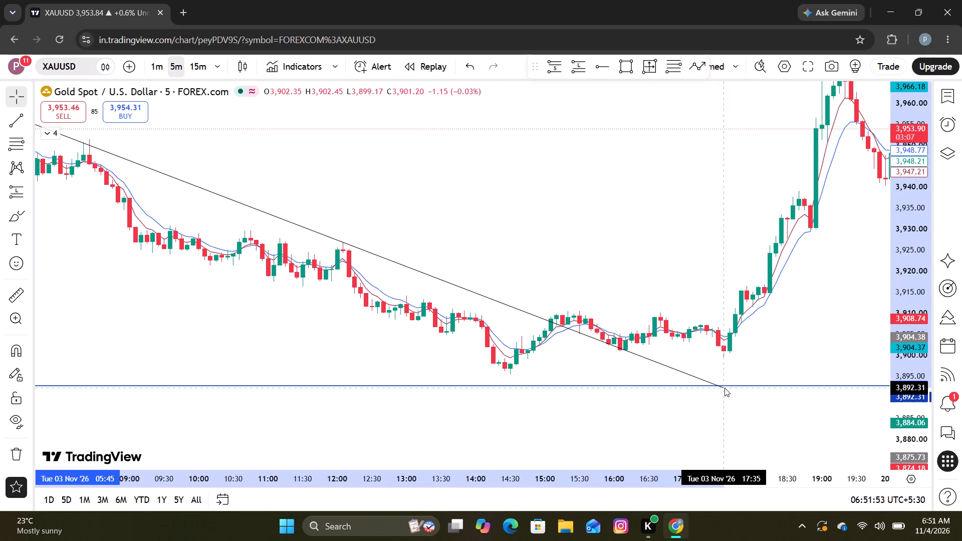
pyautogui.moveTo(725, 388); pyautogui.dragTo(725, 387)
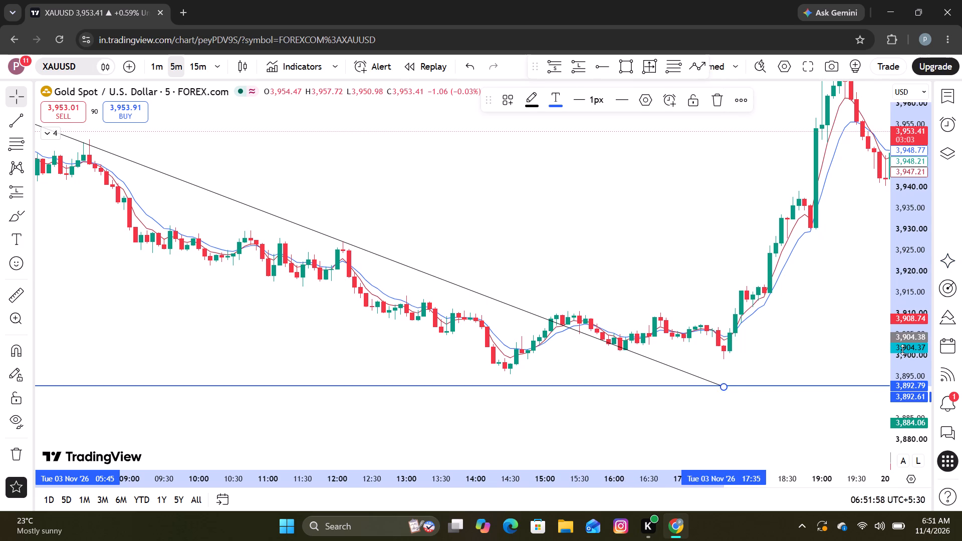
# Switch the chart to the 1-minute timeframe and examine the 3 November price action around the trend line and the following rise.
pyautogui.moveTo(915, 358); pyautogui.dragTo(915, 310)
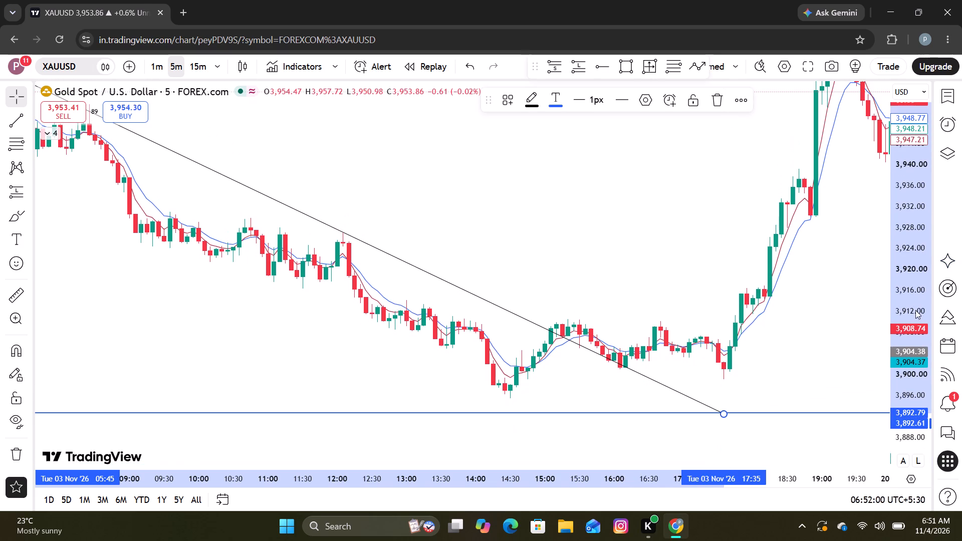
pyautogui.click(152, 68)
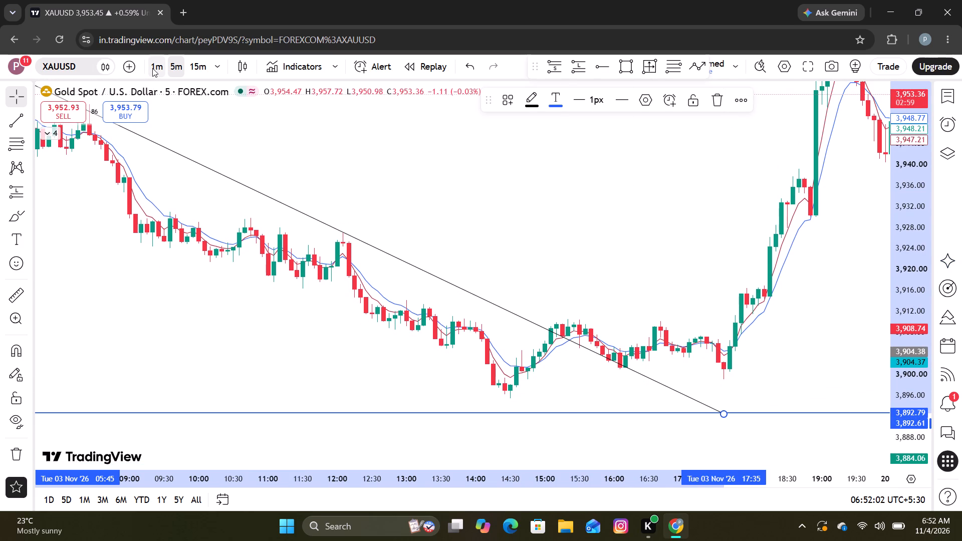
pyautogui.moveTo(364, 335); pyautogui.dragTo(621, 354)
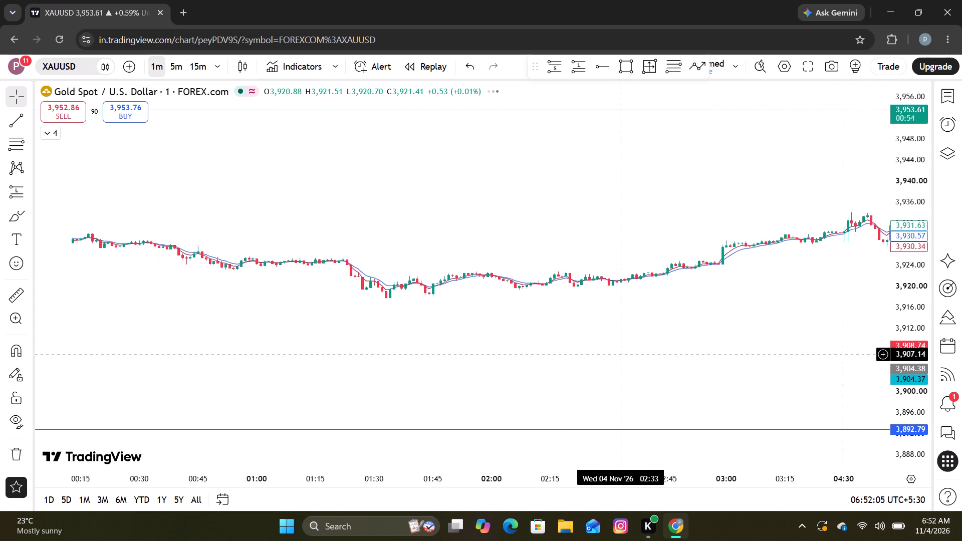
pyautogui.moveTo(375, 315); pyautogui.dragTo(601, 328)
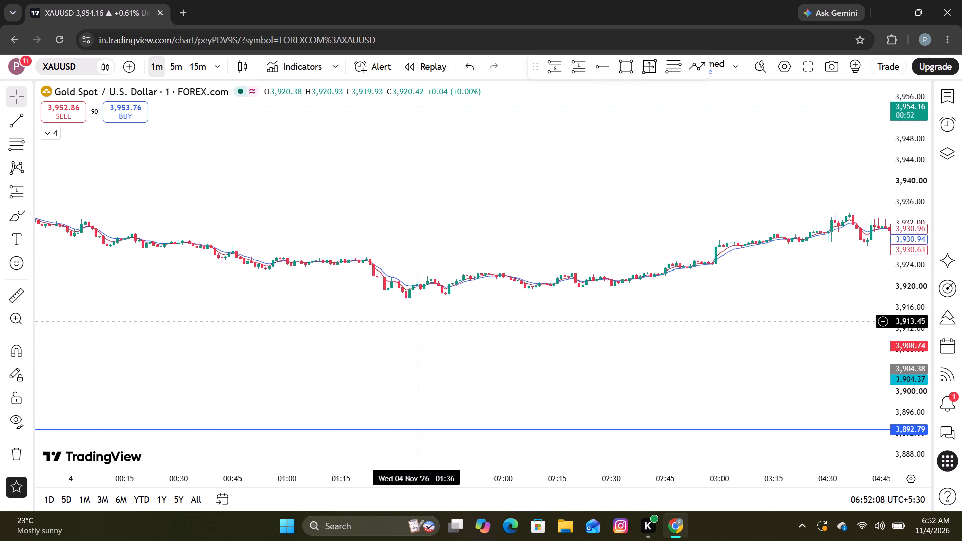
pyautogui.moveTo(601, 328); pyautogui.dragTo(751, 339)
pyautogui.moveTo(296, 296); pyautogui.dragTo(706, 357)
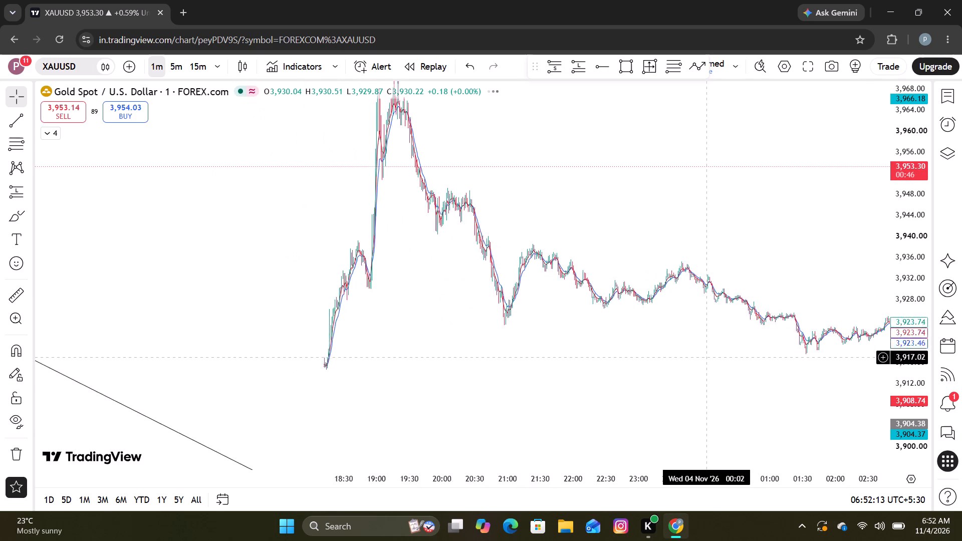
pyautogui.moveTo(476, 386); pyautogui.dragTo(623, 224)
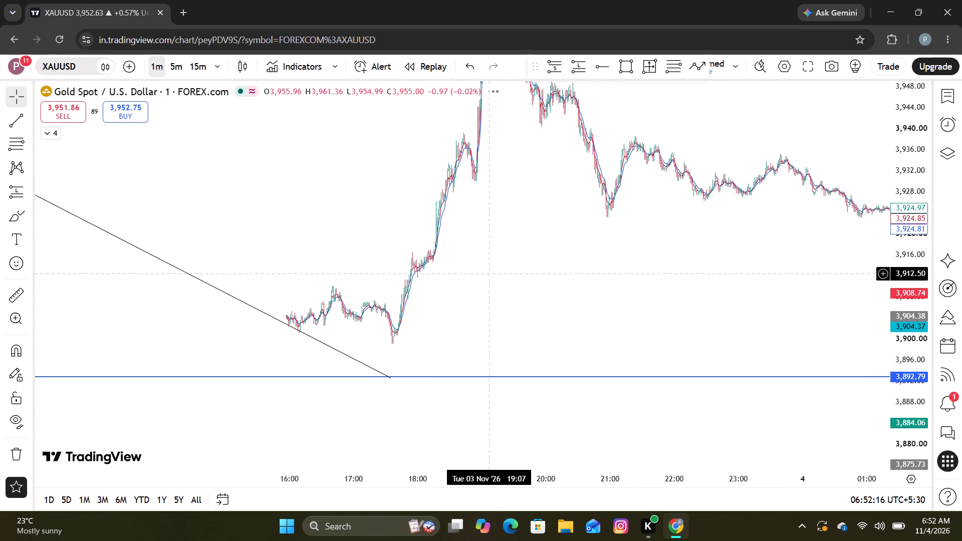
pyautogui.moveTo(277, 213); pyautogui.dragTo(440, 180)
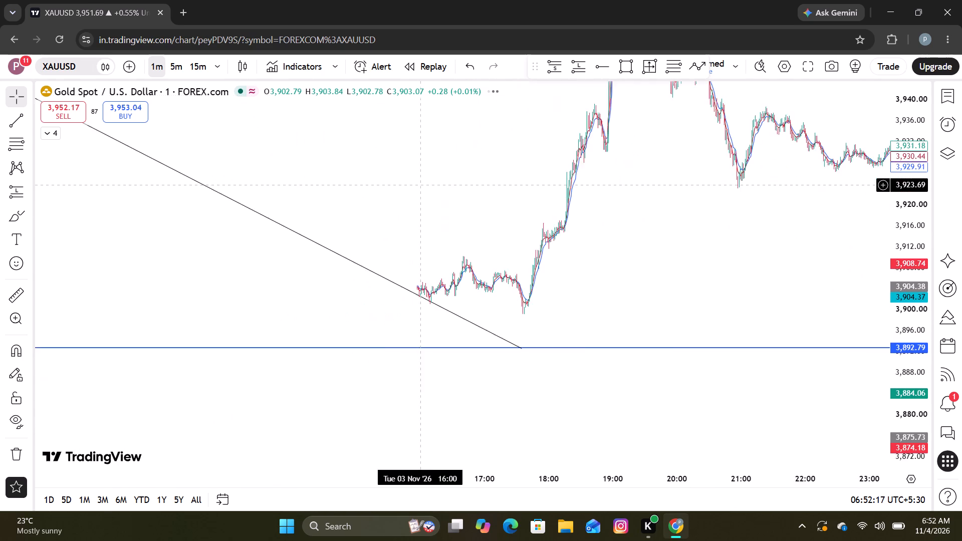
pyautogui.moveTo(440, 180); pyautogui.dragTo(498, 168)
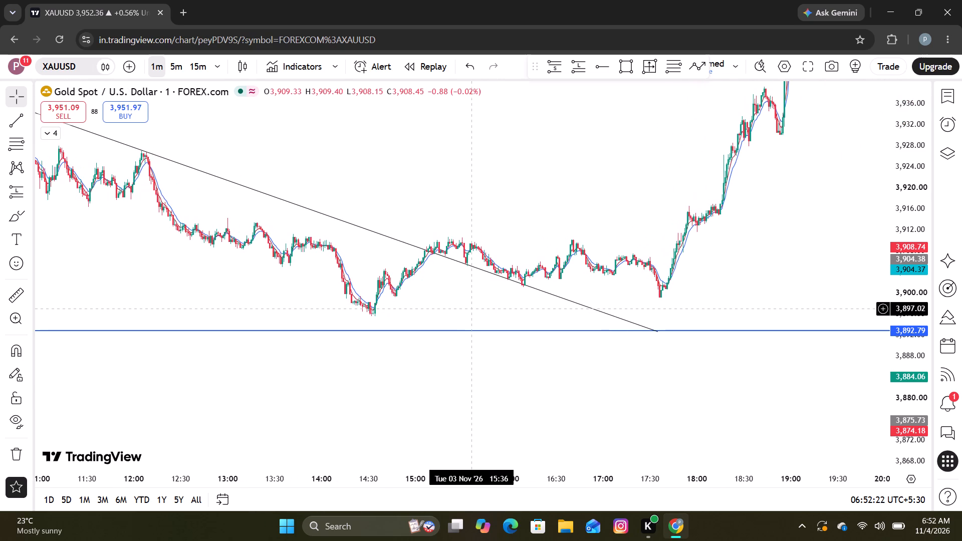
pyautogui.moveTo(911, 374); pyautogui.dragTo(924, 92)
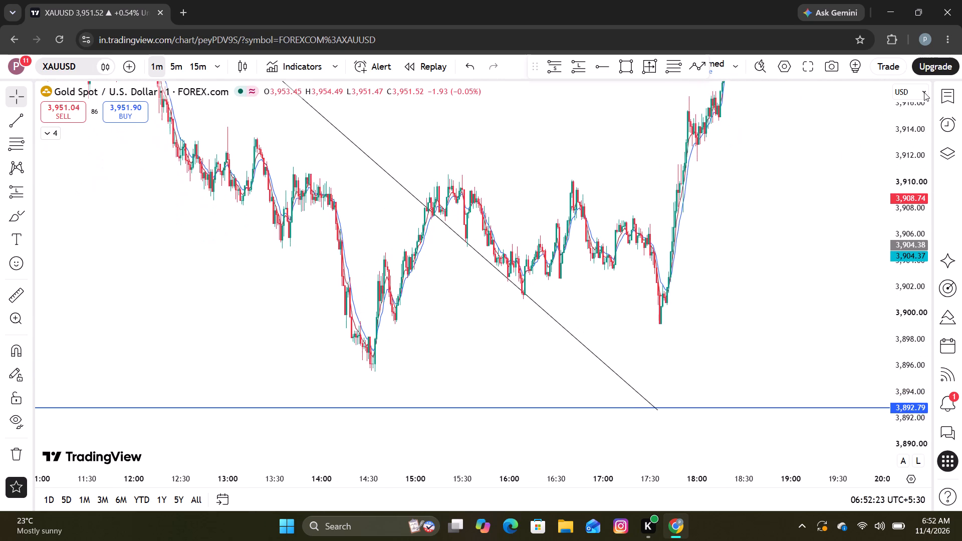
pyautogui.moveTo(924, 92); pyautogui.dragTo(924, 89)
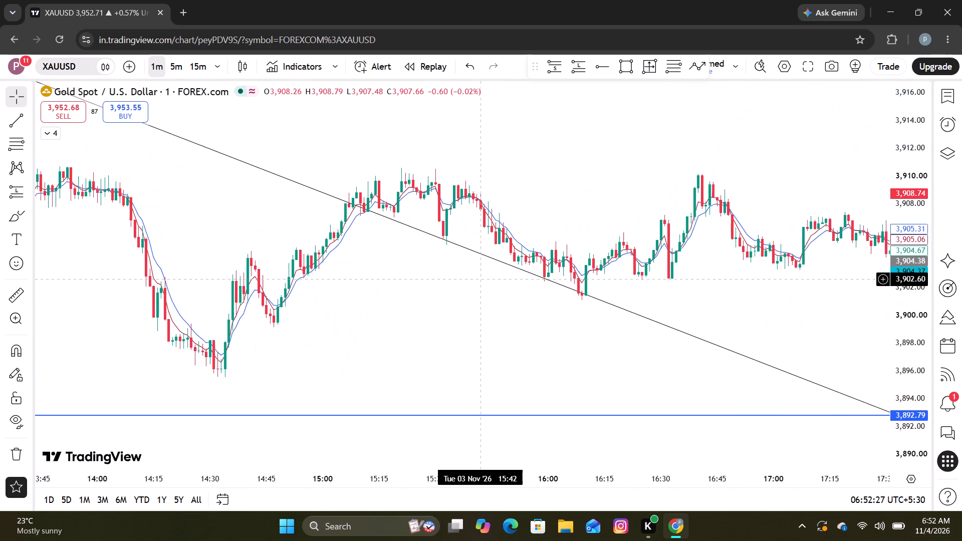
pyautogui.moveTo(417, 294); pyautogui.dragTo(536, 325)
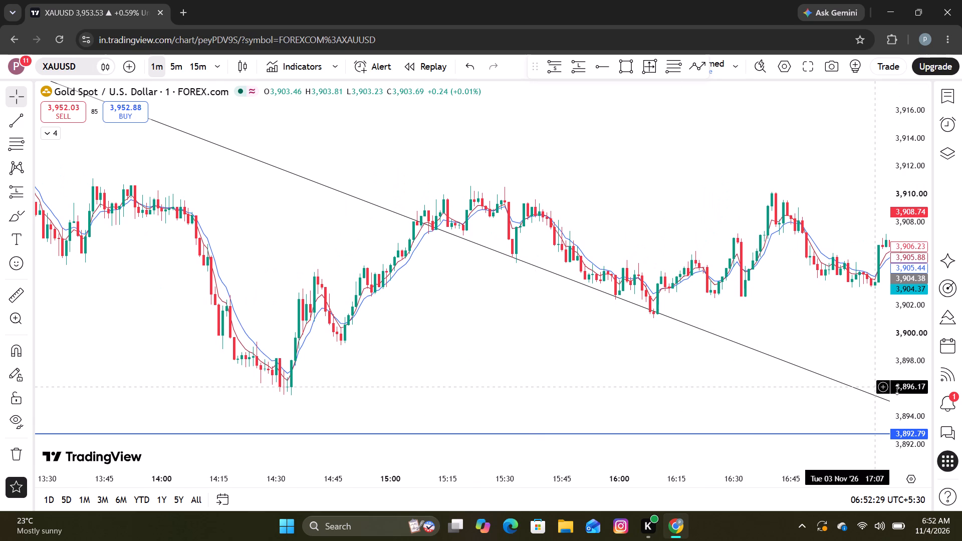
pyautogui.moveTo(905, 390); pyautogui.dragTo(926, 231)
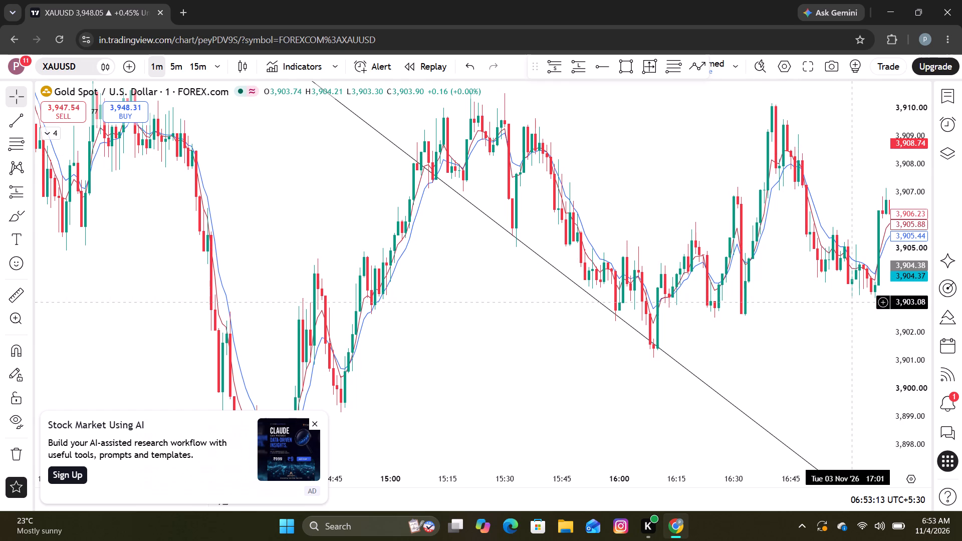
pyautogui.moveTo(863, 323); pyautogui.dragTo(730, 338)
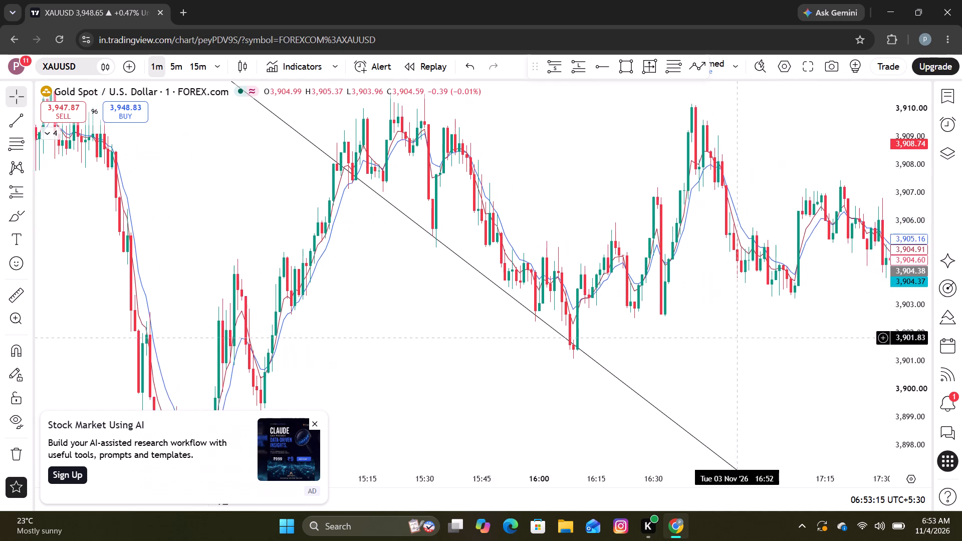
pyautogui.moveTo(730, 338); pyautogui.dragTo(580, 354)
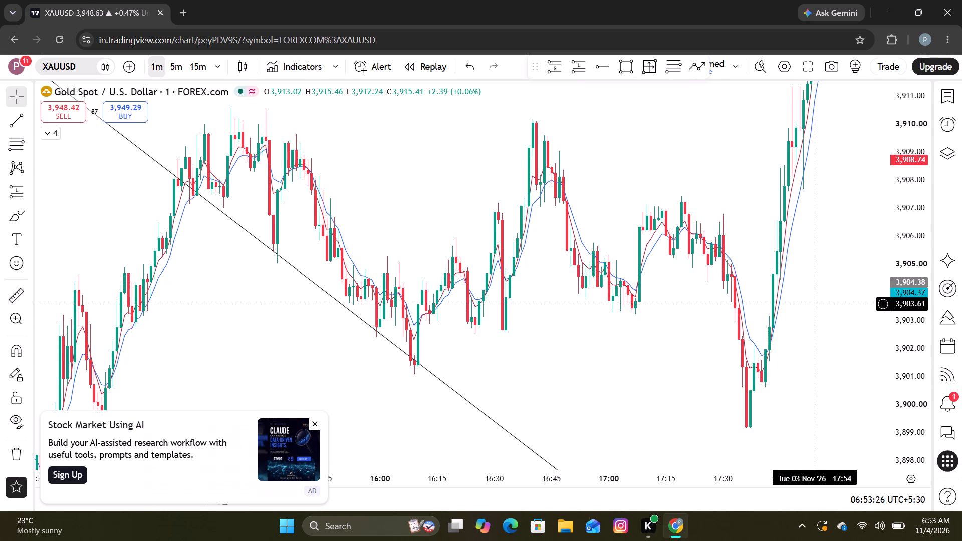
pyautogui.moveTo(832, 160); pyautogui.dragTo(707, 369)
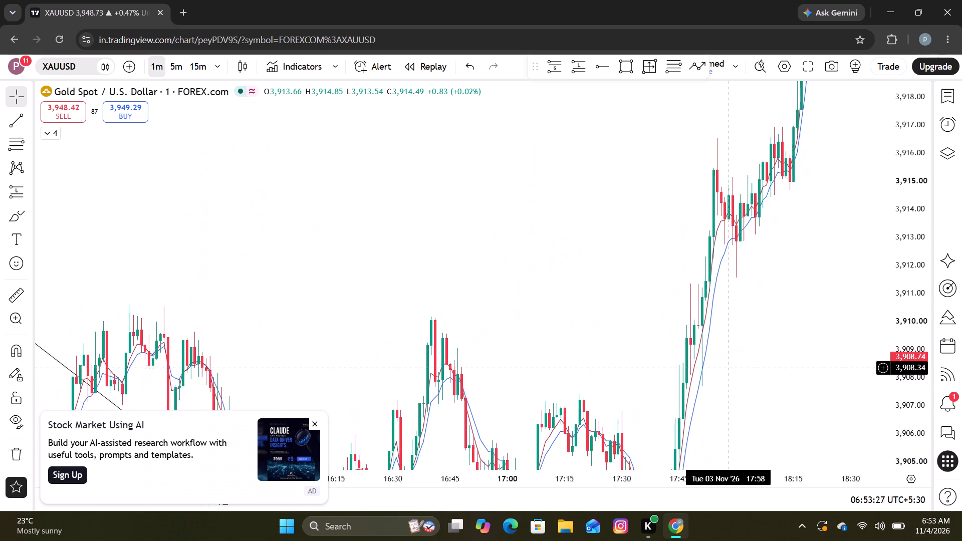
pyautogui.moveTo(707, 369); pyautogui.dragTo(699, 376)
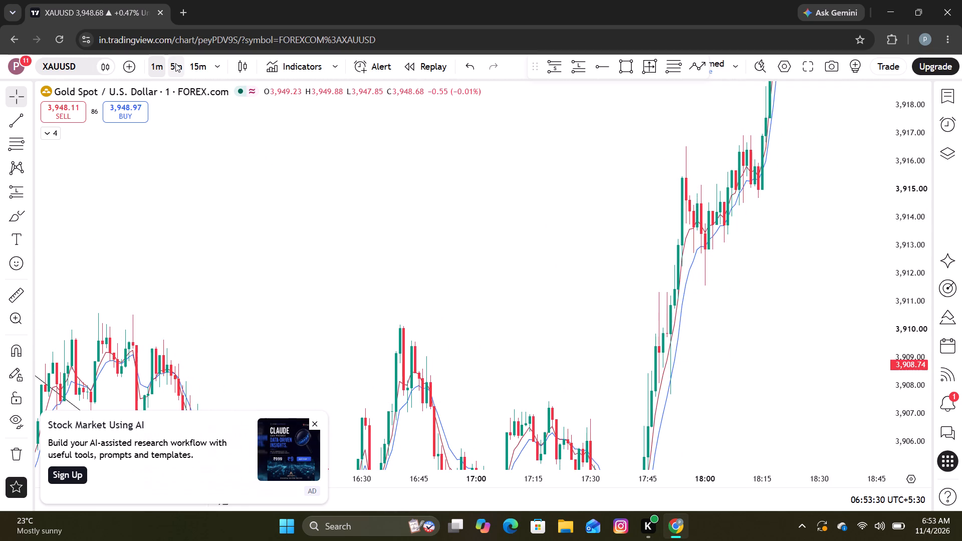
# Return to the 5-minute timeframe and review price action from the descending trend line through the latest 4 November candles.
pyautogui.click(175, 63)
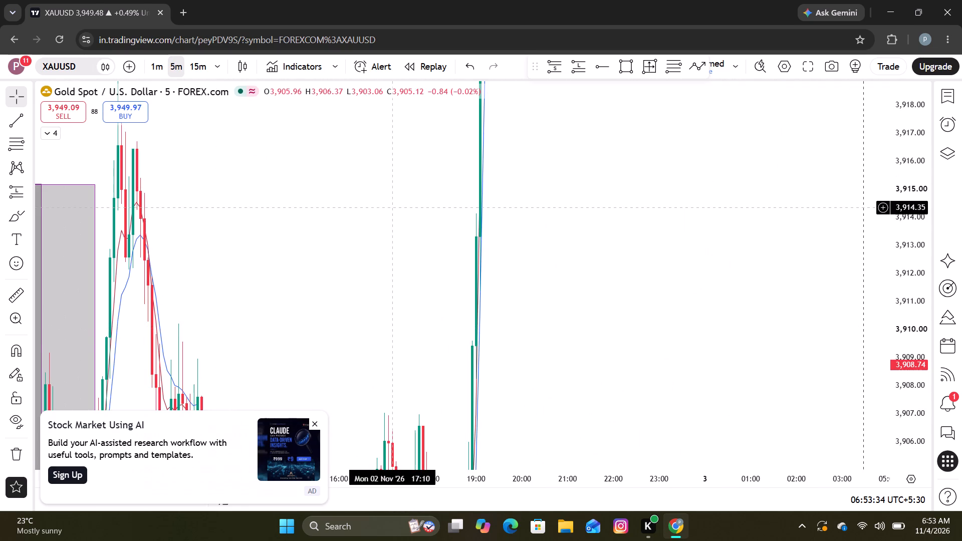
pyautogui.moveTo(914, 246); pyautogui.dragTo(887, 471)
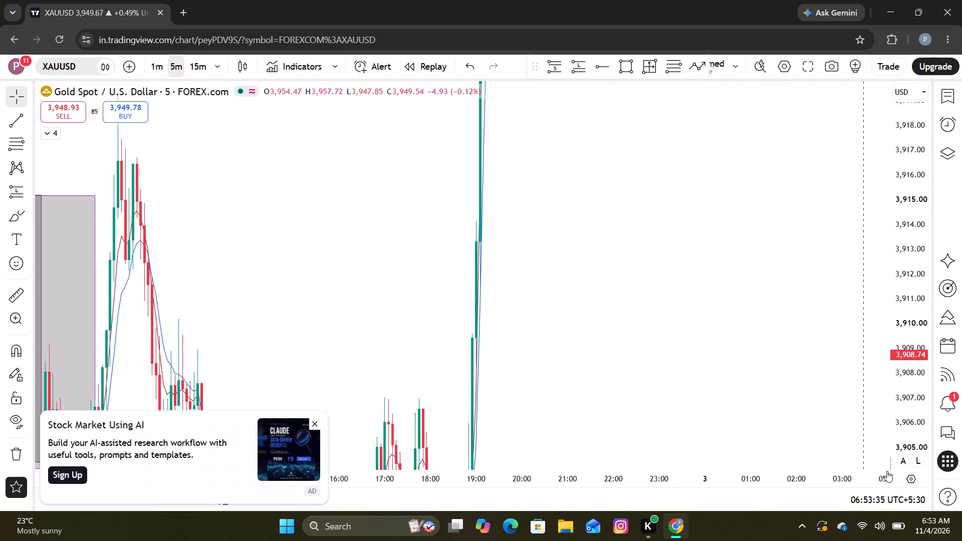
pyautogui.moveTo(887, 471); pyautogui.dragTo(884, 540)
pyautogui.moveTo(929, 213); pyautogui.dragTo(929, 215)
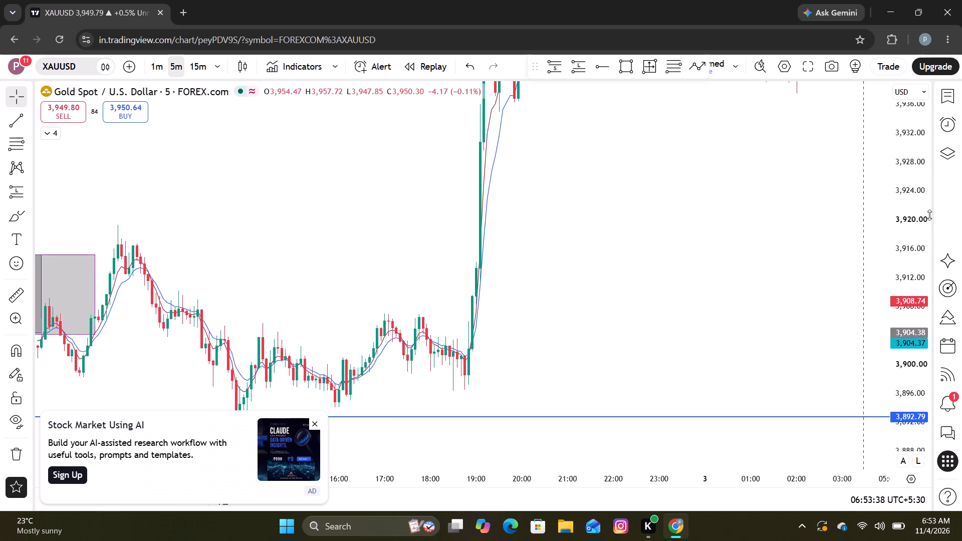
pyautogui.moveTo(929, 215); pyautogui.dragTo(903, 428)
pyautogui.moveTo(757, 285); pyautogui.dragTo(473, 270)
pyautogui.moveTo(704, 259); pyautogui.dragTo(437, 226)
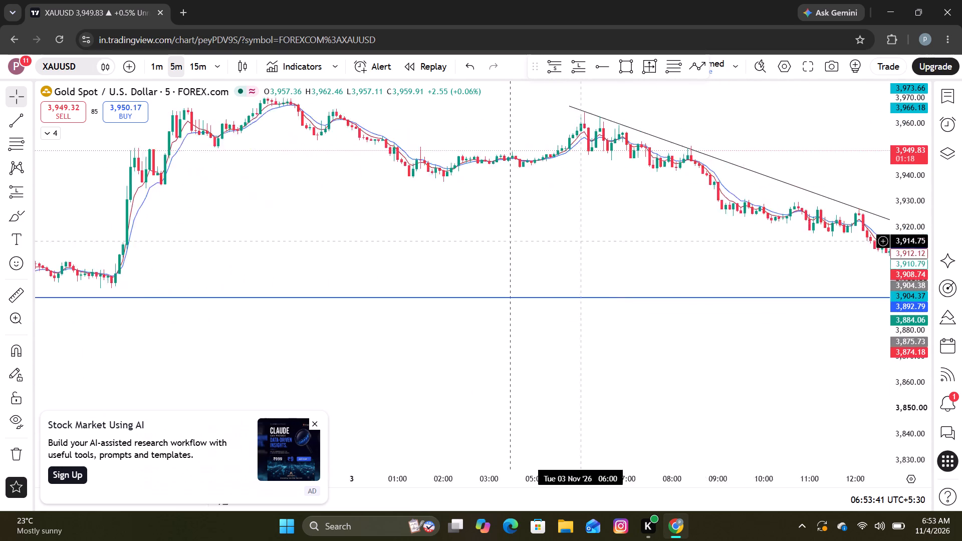
pyautogui.moveTo(437, 226); pyautogui.dragTo(363, 225)
pyautogui.moveTo(744, 382); pyautogui.dragTo(443, 345)
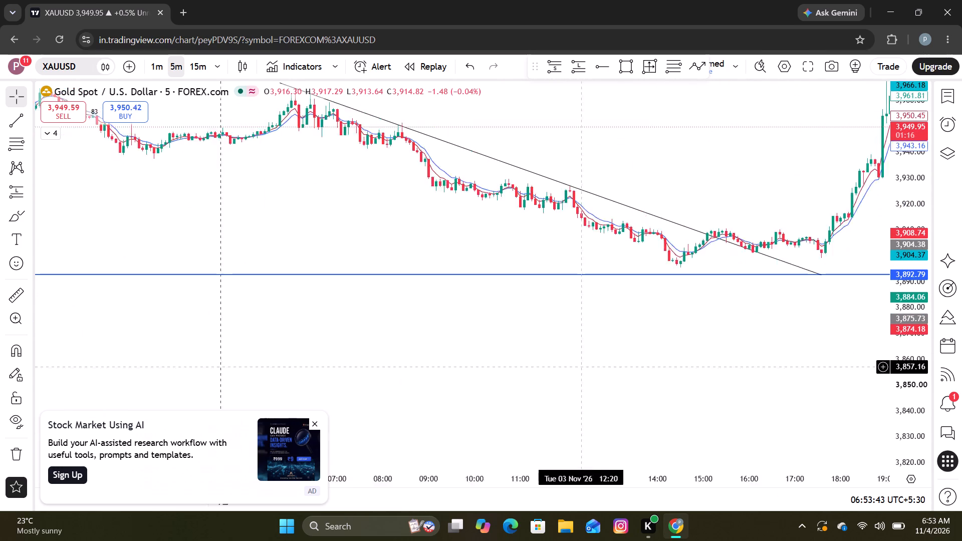
pyautogui.moveTo(443, 345); pyautogui.dragTo(405, 376)
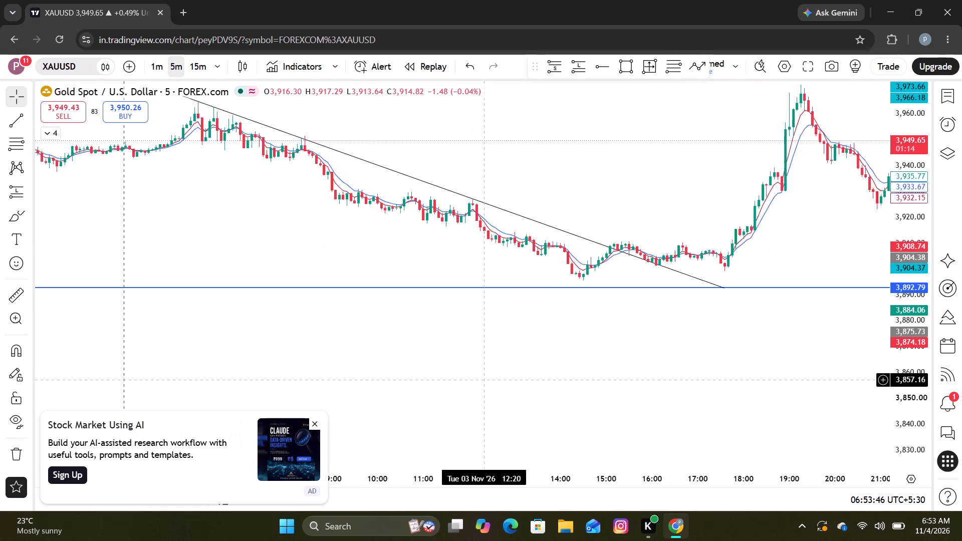
pyautogui.moveTo(405, 376); pyautogui.dragTo(390, 376)
pyautogui.moveTo(759, 192); pyautogui.dragTo(752, 219)
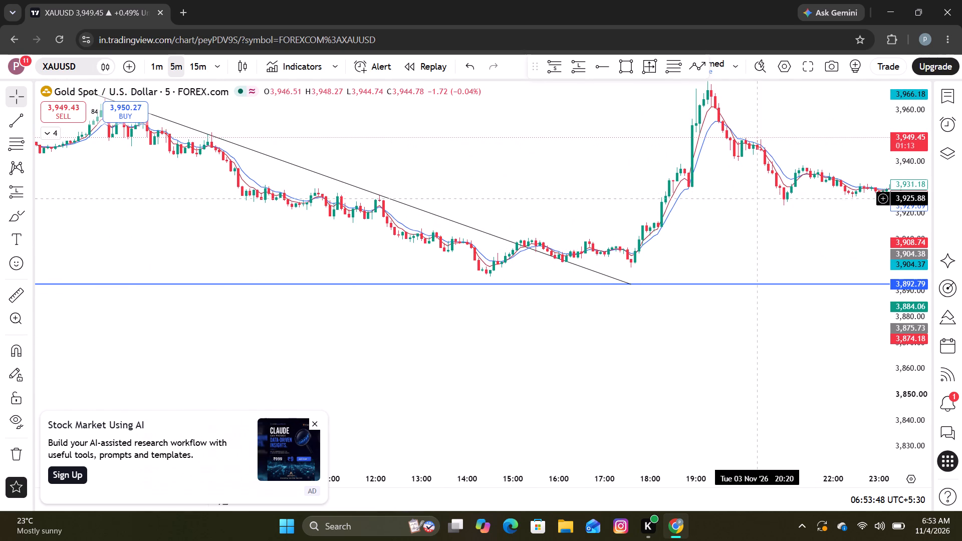
pyautogui.moveTo(752, 219); pyautogui.dragTo(747, 252)
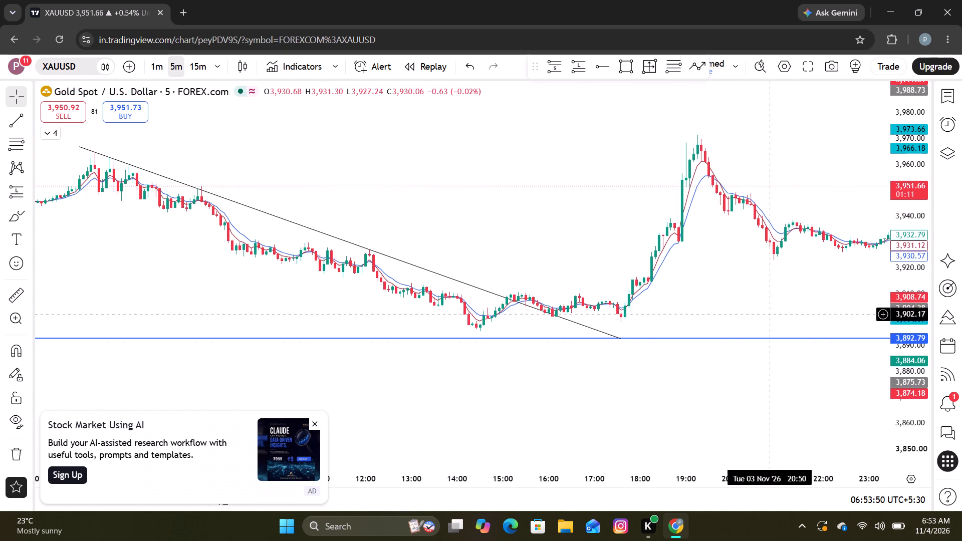
pyautogui.moveTo(841, 305); pyautogui.dragTo(533, 289)
pyautogui.moveTo(810, 279); pyautogui.dragTo(445, 254)
pyautogui.moveTo(649, 223); pyautogui.dragTo(706, 300)
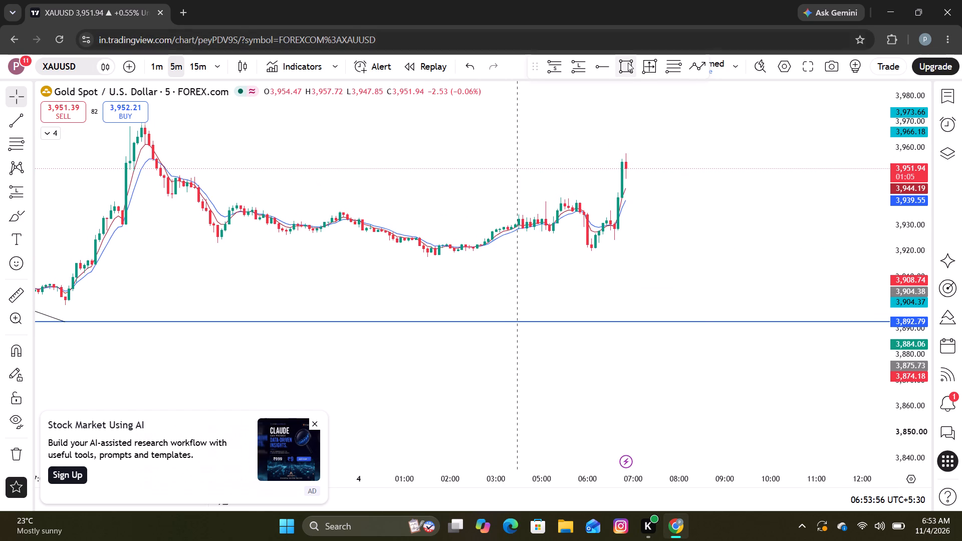
# Draw a rectangle zone over the 4 November consolidation, from 03:25 at about 3,934.60 to 09:20 at about 3,926.85.
pyautogui.click(628, 63)
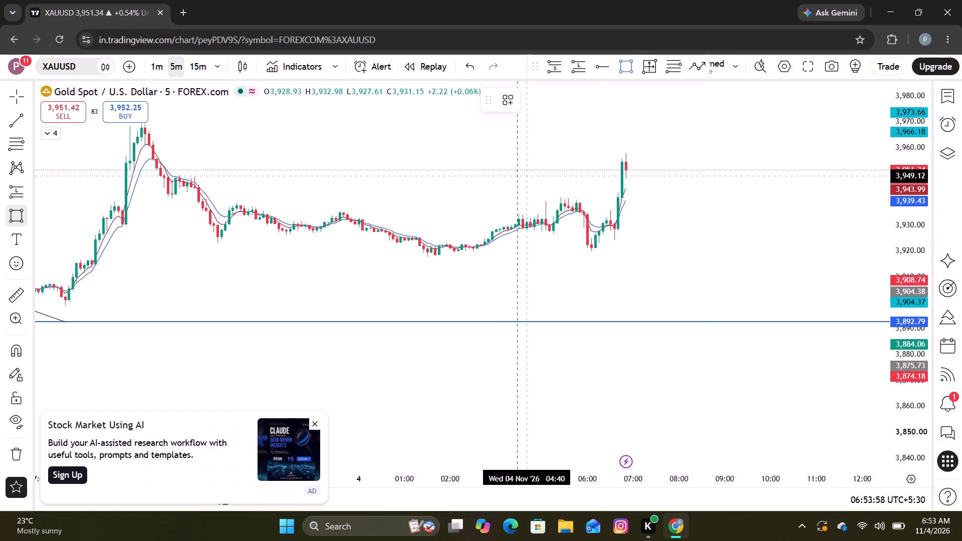
pyautogui.click(517, 213)
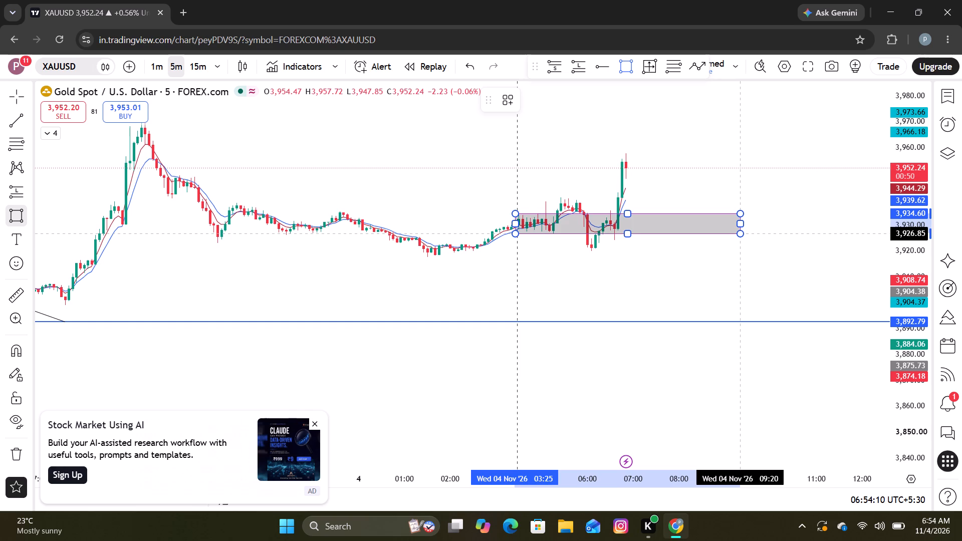
pyautogui.click(739, 233)
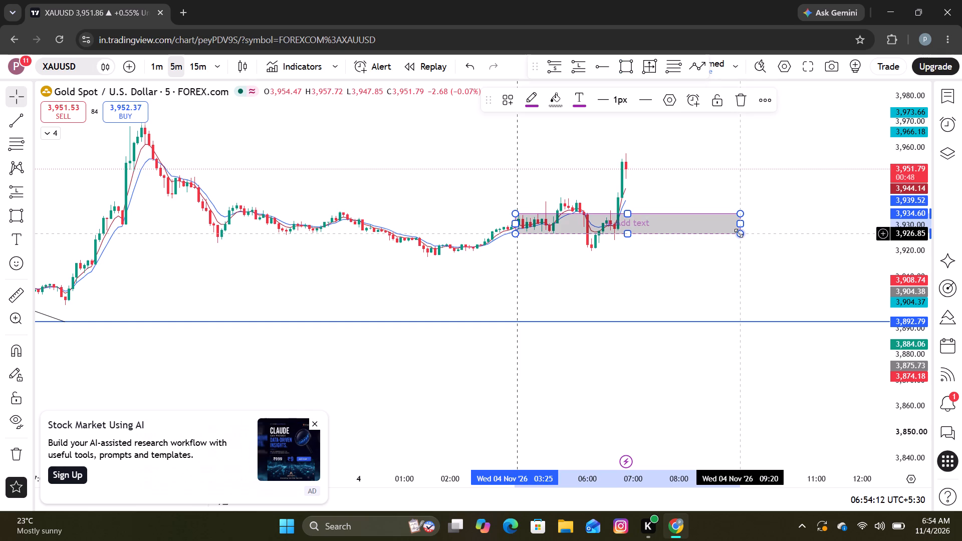
pyautogui.click(735, 157)
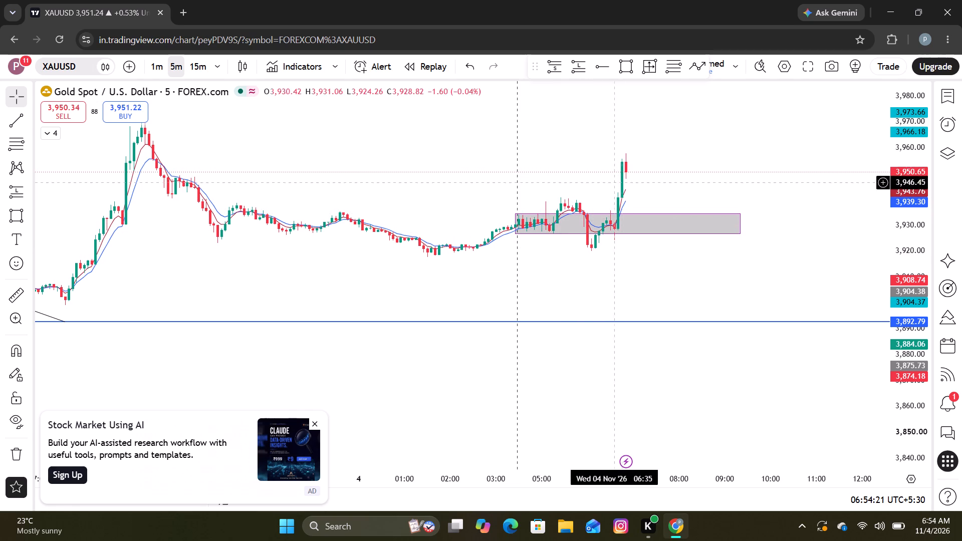
# Switch the chart to the 1-minute timeframe and enlarge the latest candles around the rectangle zone.
pyautogui.click(154, 66)
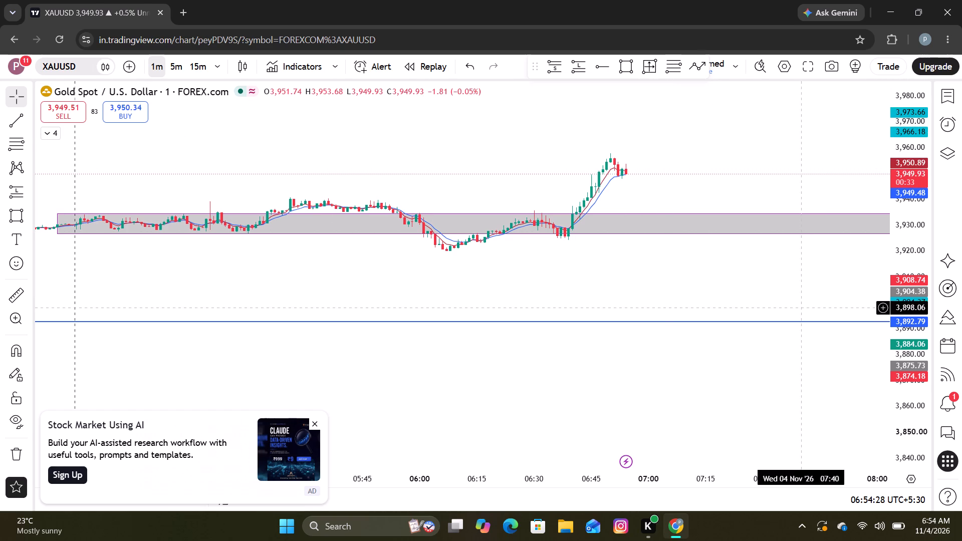
pyautogui.moveTo(914, 301); pyautogui.dragTo(916, 242)
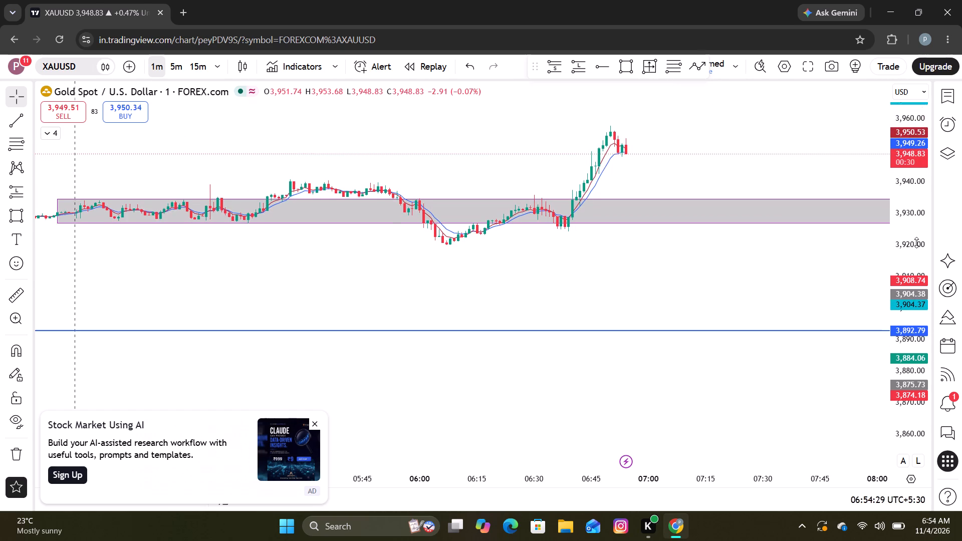
pyautogui.moveTo(916, 242); pyautogui.dragTo(911, 151)
pyautogui.moveTo(633, 250); pyautogui.dragTo(621, 375)
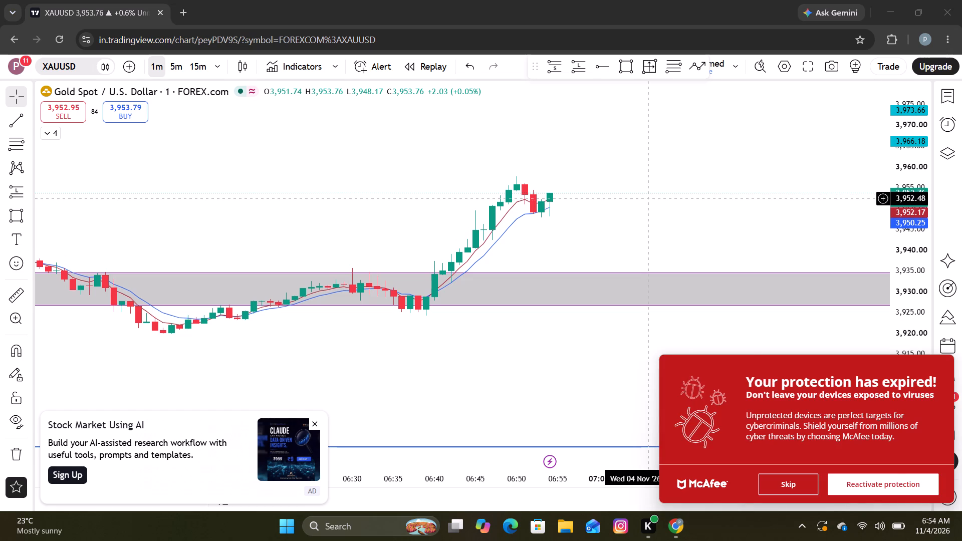
# Skip the McAfee protection offer.
pyautogui.click(773, 481)
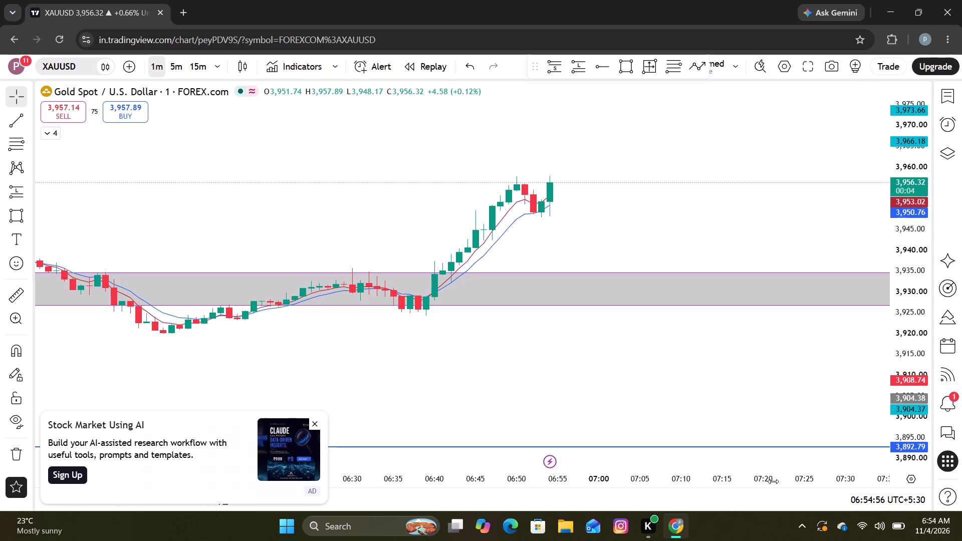
# Examine the 1-minute price action on 4 November as it rises from the rectangle zone to the latest candles.
pyautogui.moveTo(510, 354); pyautogui.dragTo(550, 374)
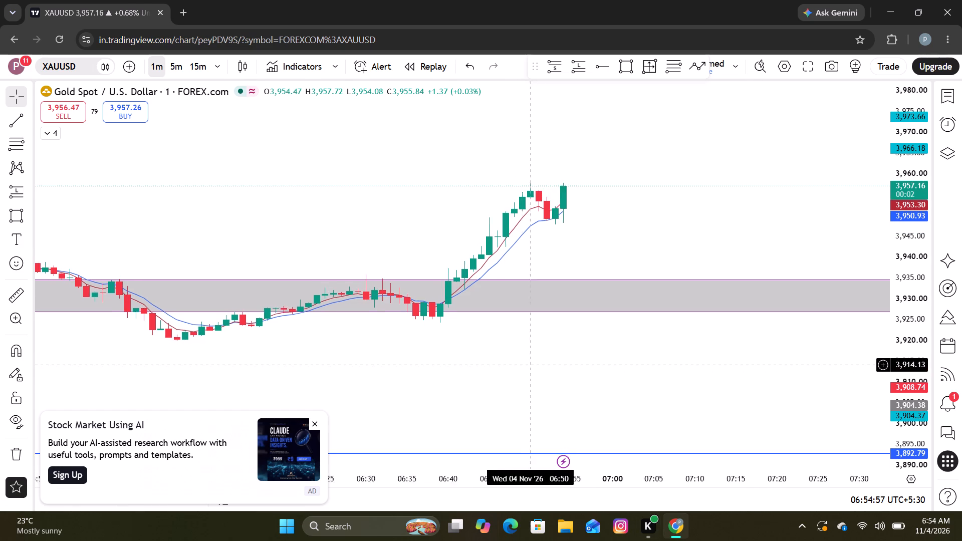
pyautogui.moveTo(550, 374); pyautogui.dragTo(550, 384)
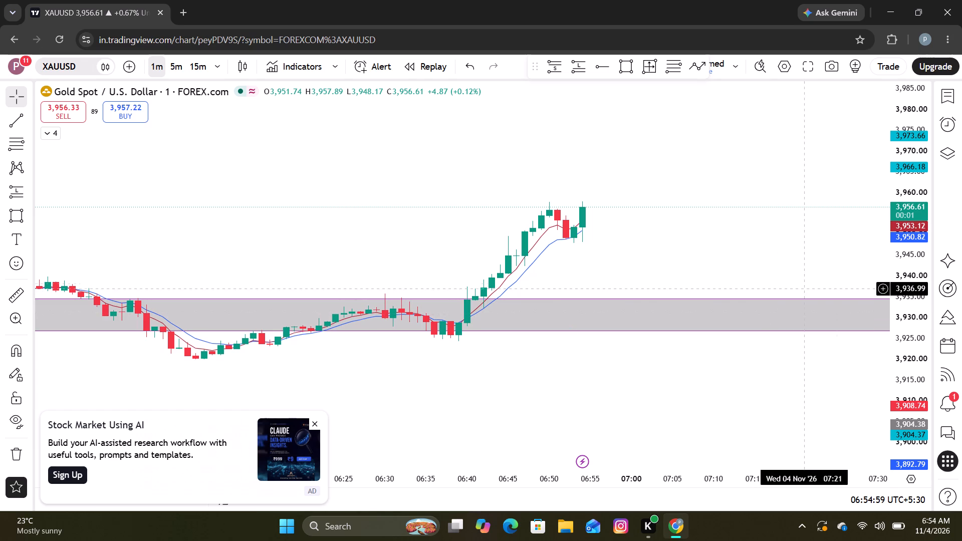
pyautogui.moveTo(901, 287); pyautogui.dragTo(926, 212)
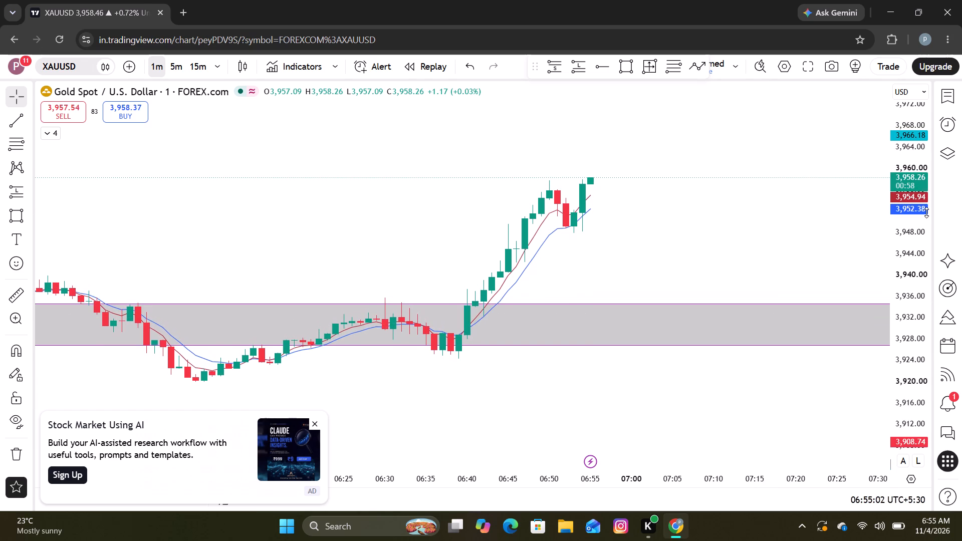
pyautogui.moveTo(926, 212); pyautogui.dragTo(923, 219)
pyautogui.moveTo(758, 221); pyautogui.dragTo(760, 224)
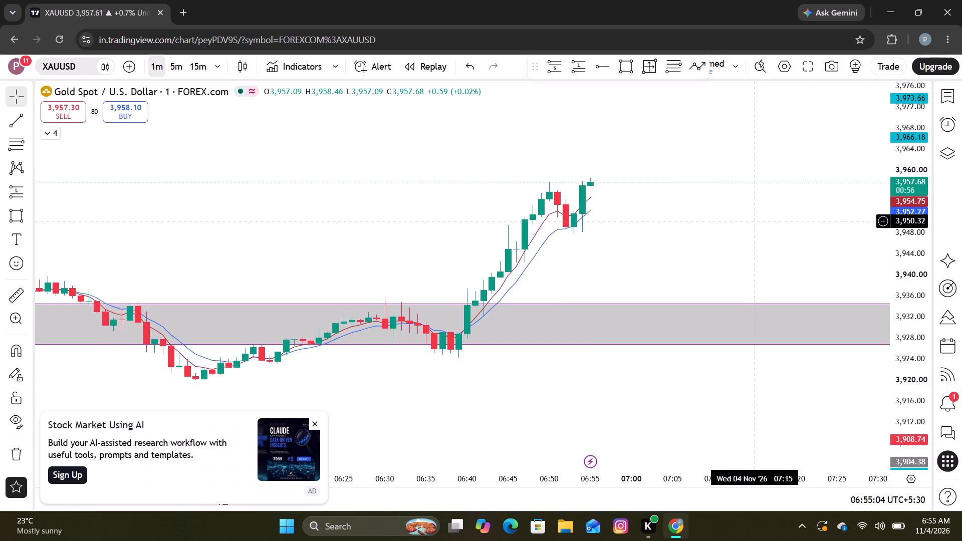
pyautogui.moveTo(760, 224); pyautogui.dragTo(767, 238)
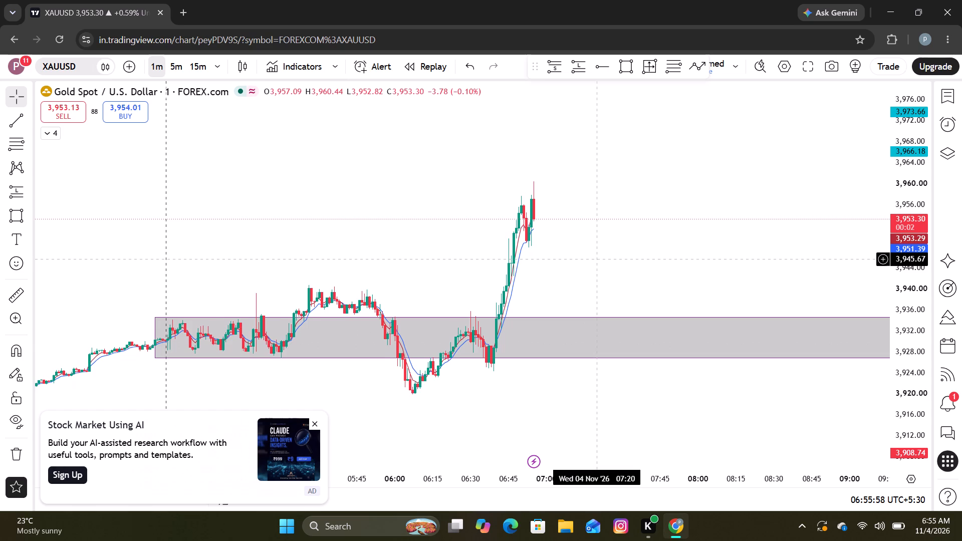
pyautogui.hscroll(-2, 597, 259)
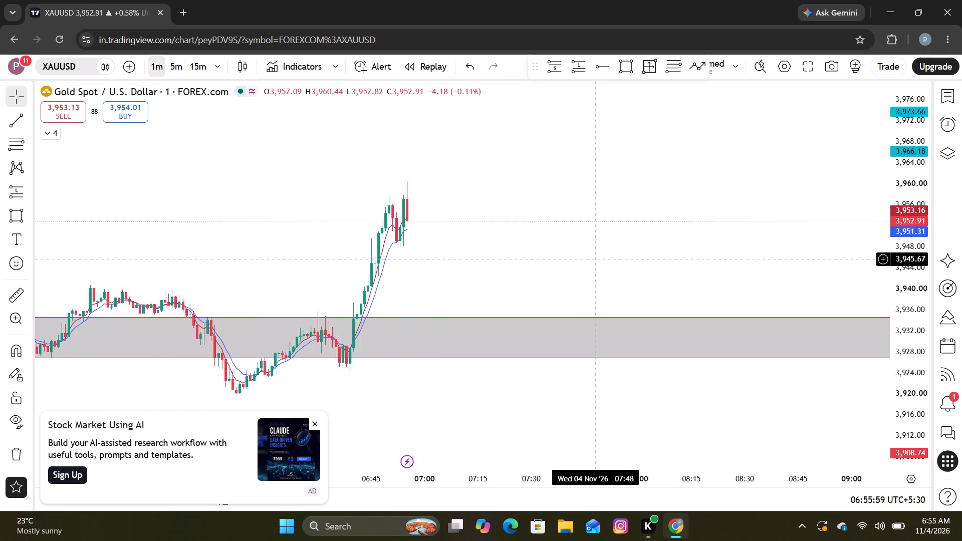
pyautogui.hscroll(-1, 597, 259)
pyautogui.moveTo(317, 273); pyautogui.dragTo(464, 312)
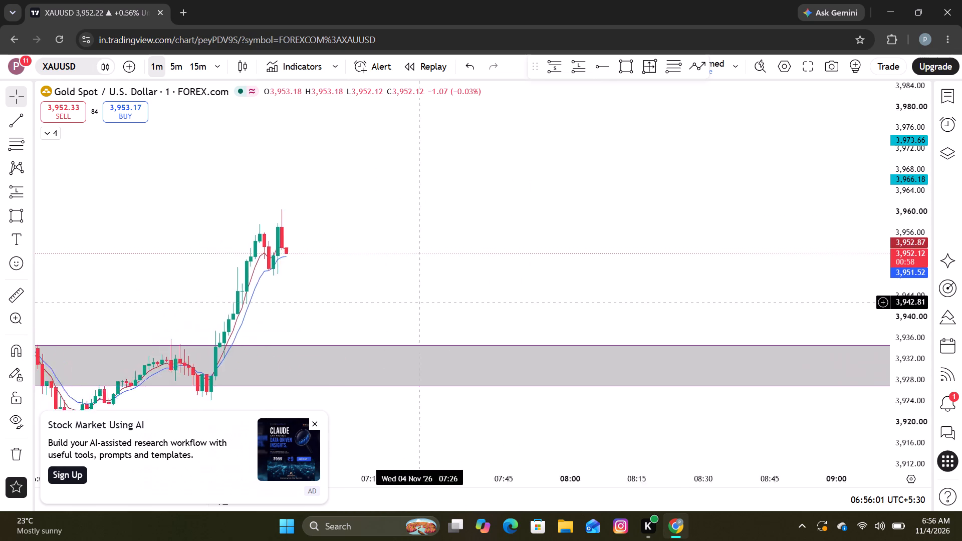
pyautogui.moveTo(464, 312); pyautogui.dragTo(471, 310)
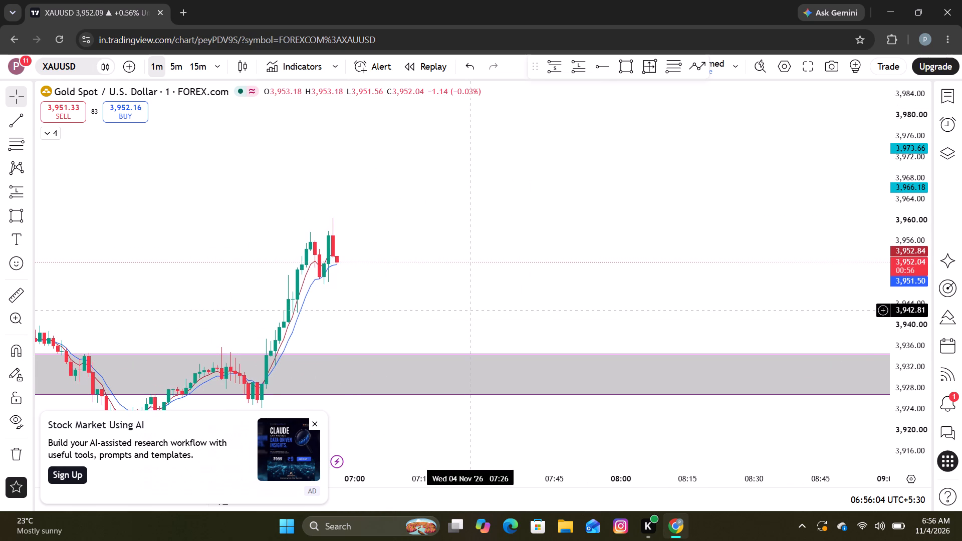
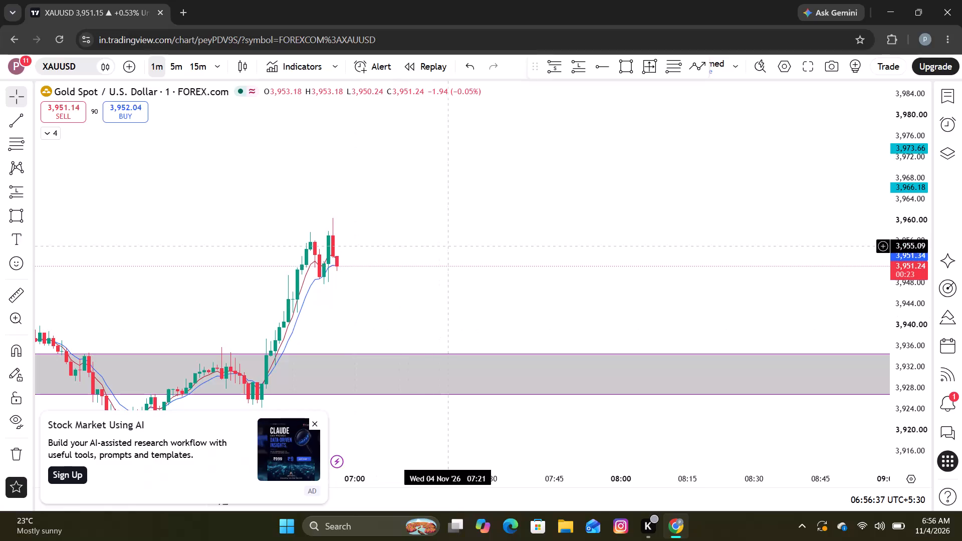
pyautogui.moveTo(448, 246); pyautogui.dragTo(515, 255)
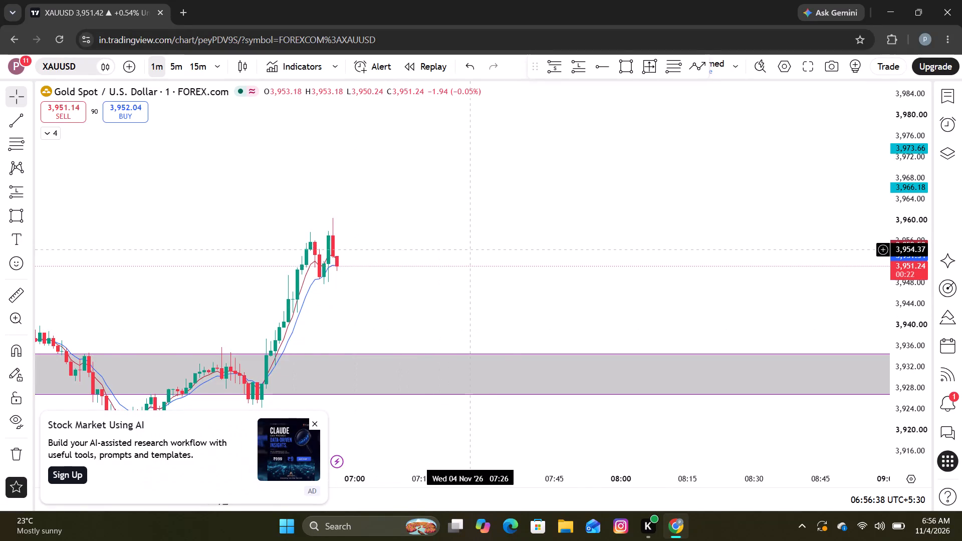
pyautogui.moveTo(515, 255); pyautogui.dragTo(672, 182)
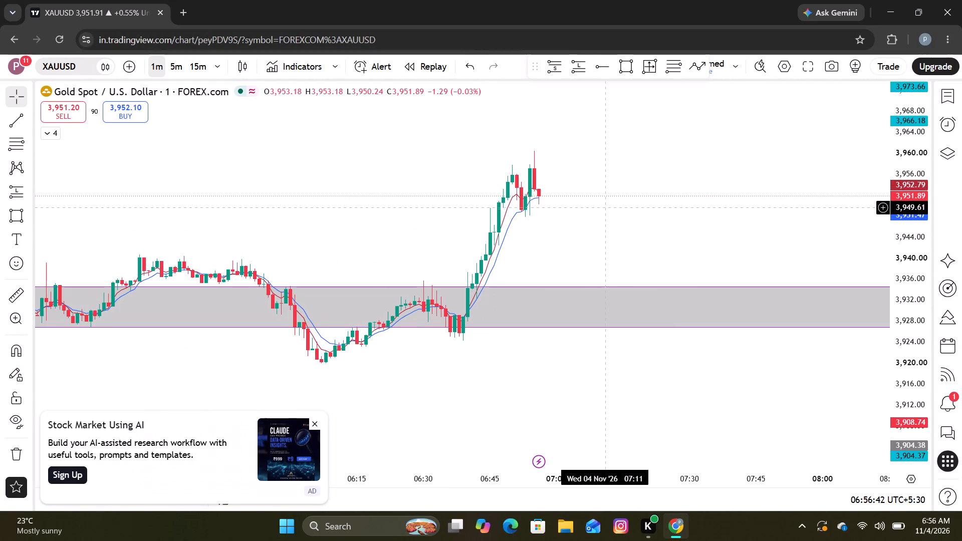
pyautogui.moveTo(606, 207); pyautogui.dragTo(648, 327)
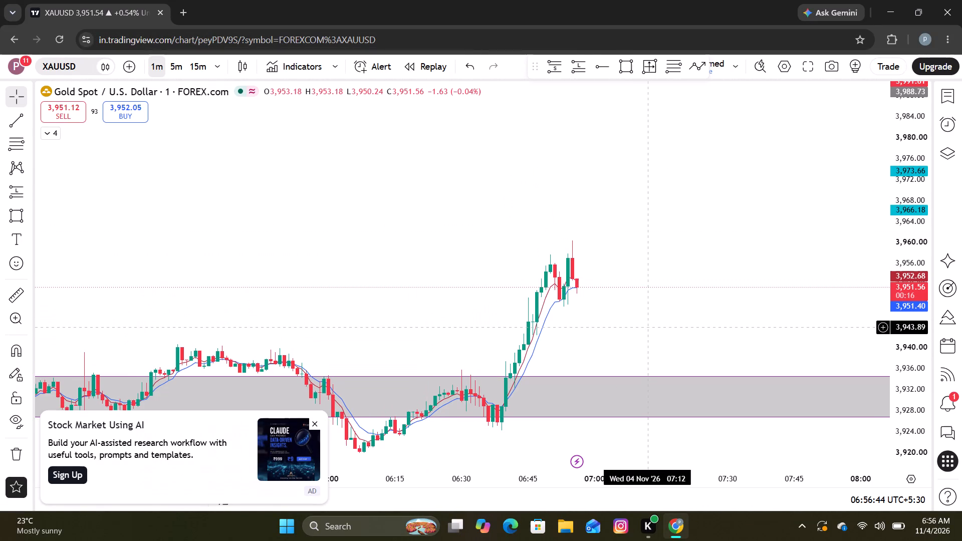
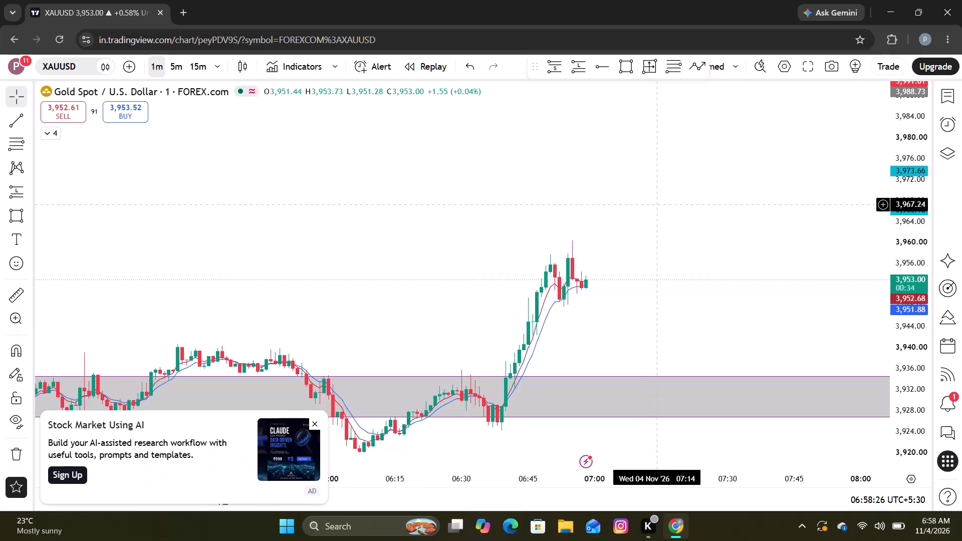
# Place a long position on the 1-minute chart at the 06:54 candle with its entry at about 3,953.12.
pyautogui.moveTo(907, 332); pyautogui.dragTo(937, 186)
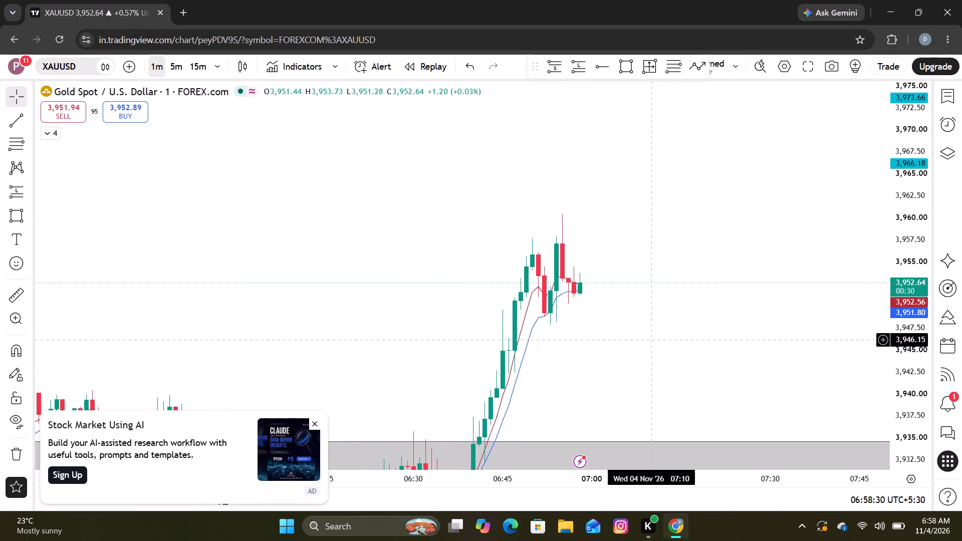
pyautogui.moveTo(641, 301); pyautogui.dragTo(648, 314)
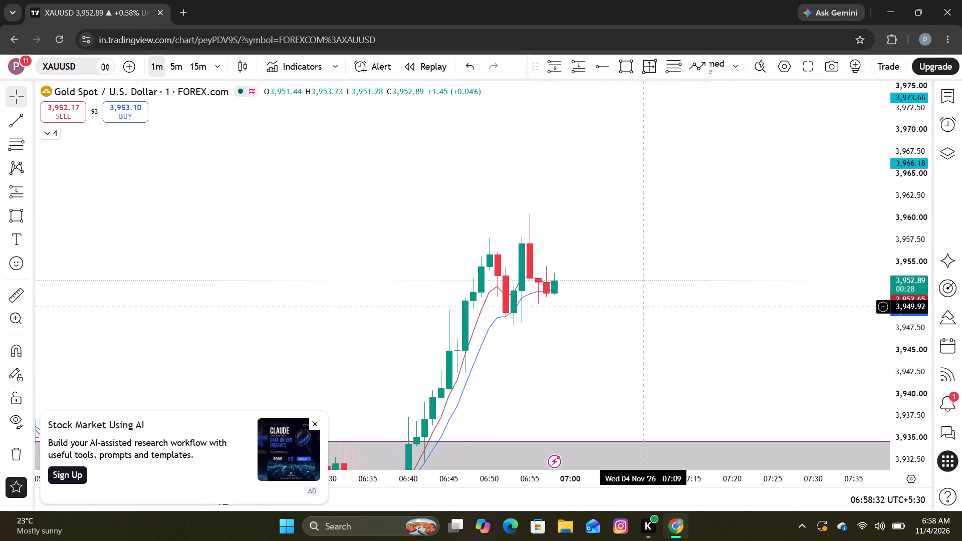
pyautogui.moveTo(648, 314); pyautogui.dragTo(704, 413)
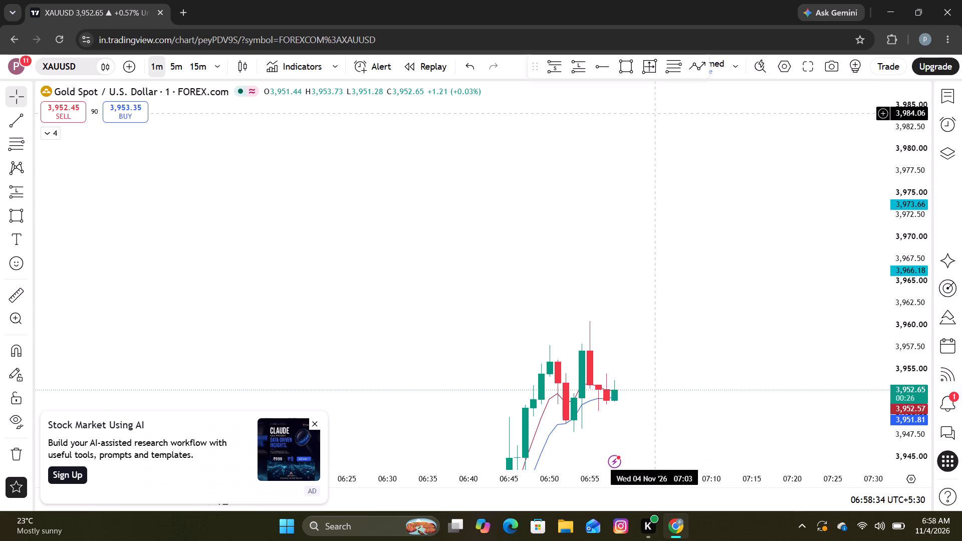
pyautogui.click(575, 66)
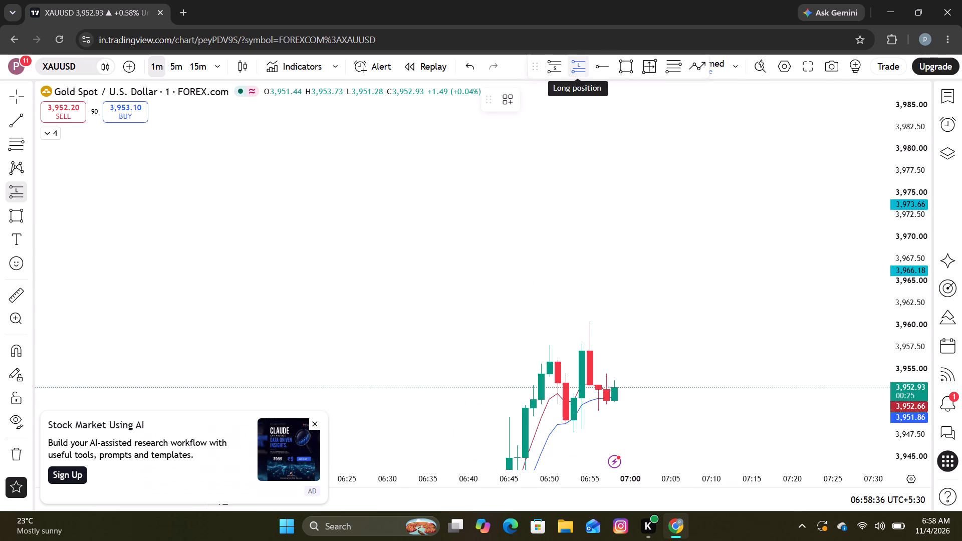
pyautogui.click(584, 385)
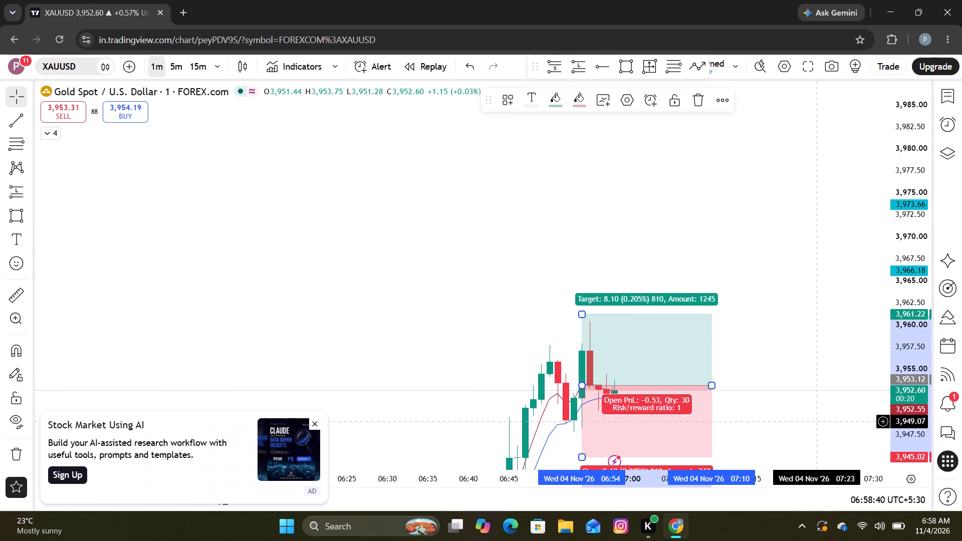
# Tighten the long position's stop to about 3,949.00, near the low of the recent candles.
pyautogui.moveTo(820, 421); pyautogui.dragTo(796, 360)
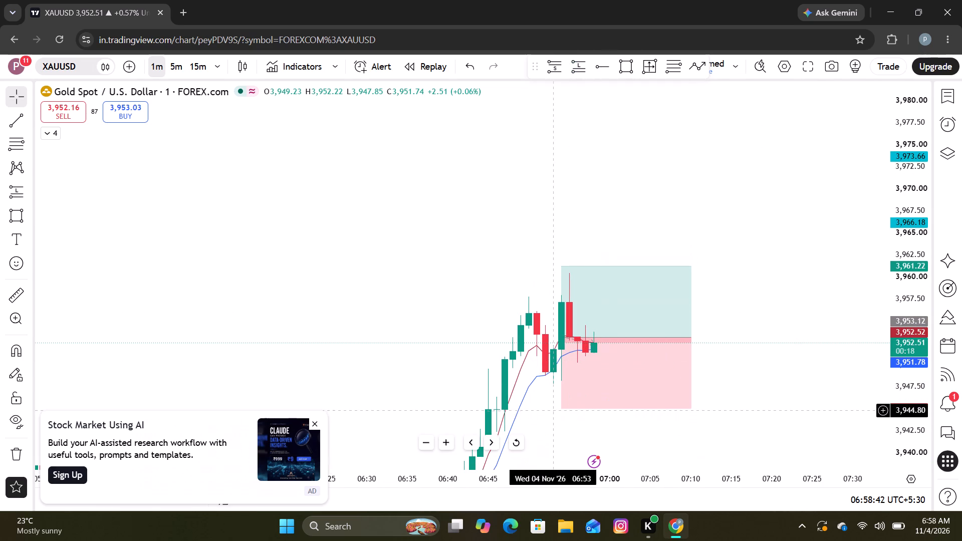
pyautogui.moveTo(561, 407); pyautogui.dragTo(527, 375)
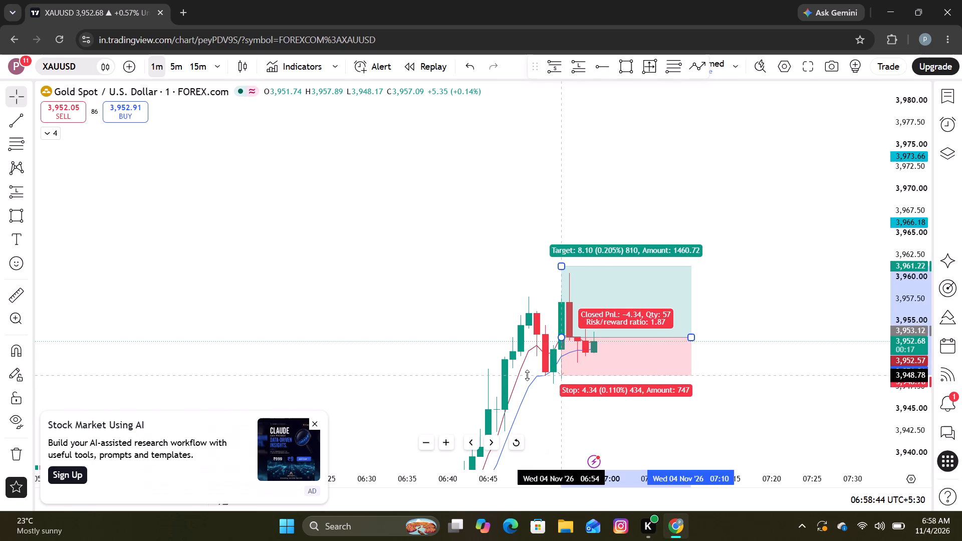
pyautogui.moveTo(527, 375); pyautogui.dragTo(532, 374)
# Raise the long position's target to about 3,973.75 for a risk/reward ratio of about 5, and finish adjusting it.
pyautogui.moveTo(562, 263); pyautogui.dragTo(569, 215)
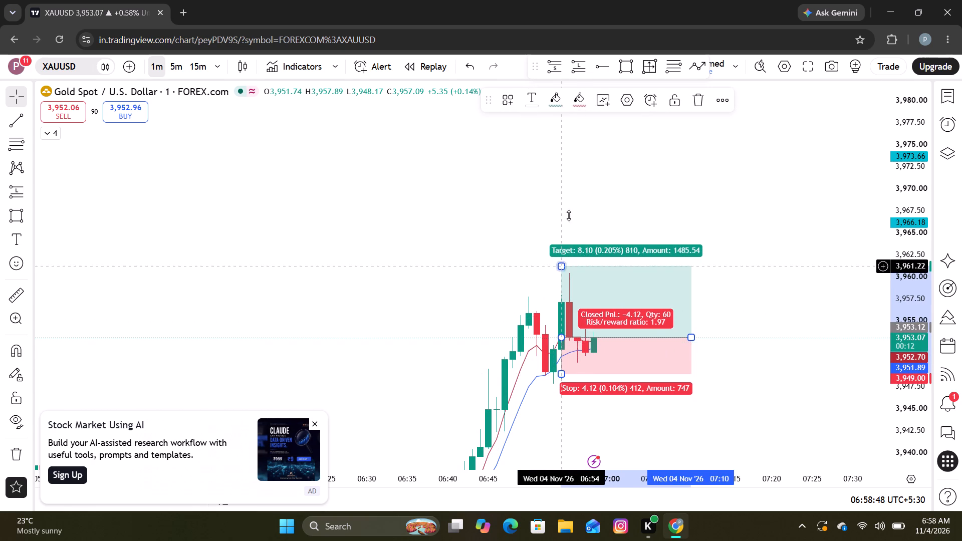
pyautogui.moveTo(569, 215); pyautogui.dragTo(575, 145)
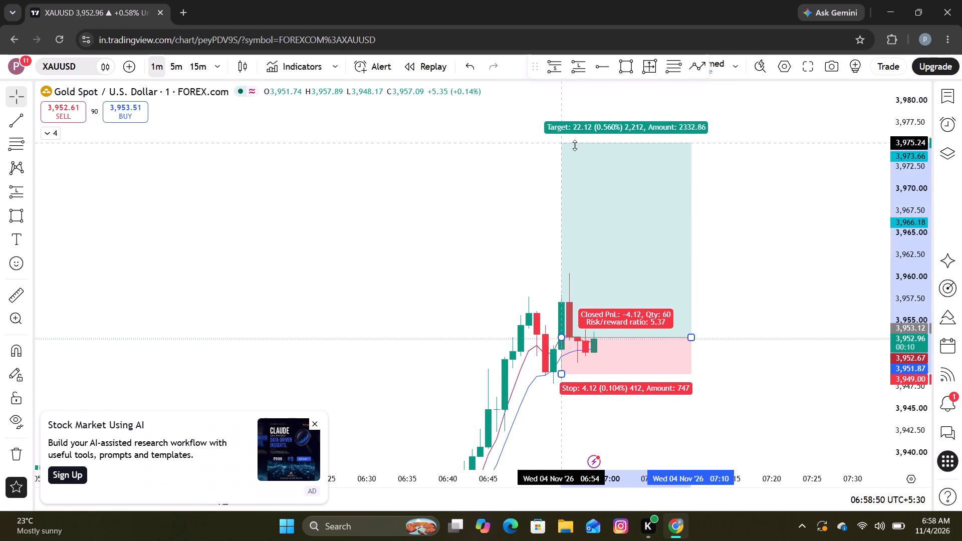
pyautogui.moveTo(575, 145); pyautogui.dragTo(575, 152)
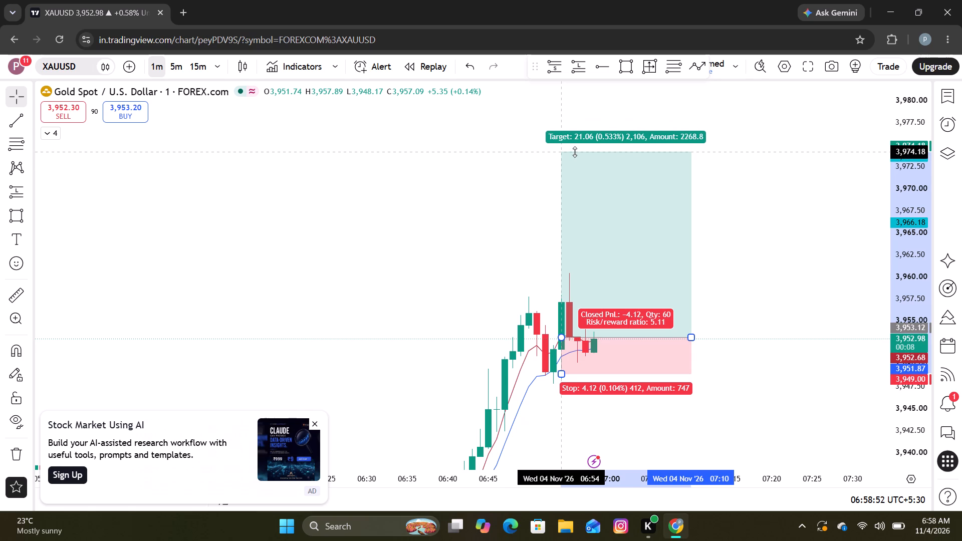
pyautogui.moveTo(575, 152); pyautogui.dragTo(570, 160)
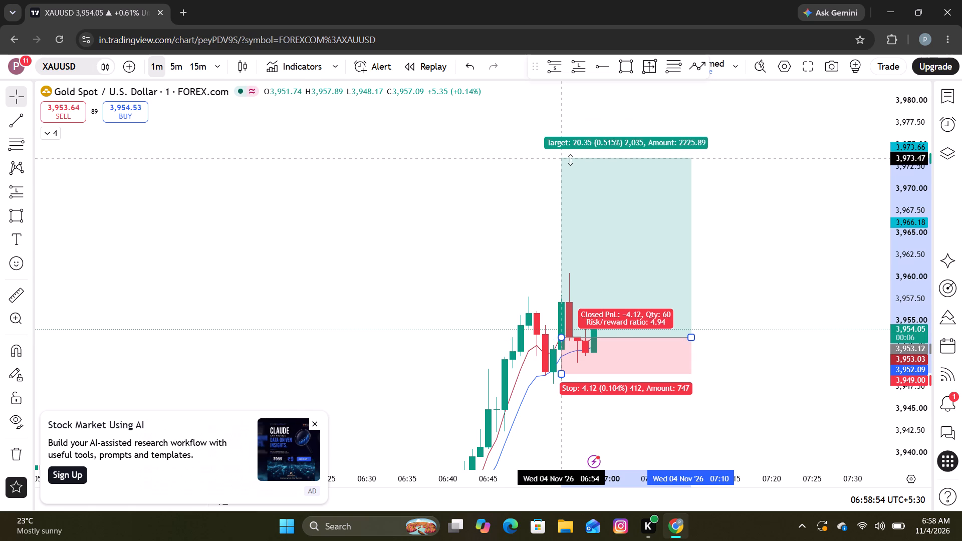
pyautogui.moveTo(570, 160); pyautogui.dragTo(573, 156)
pyautogui.click(742, 226)
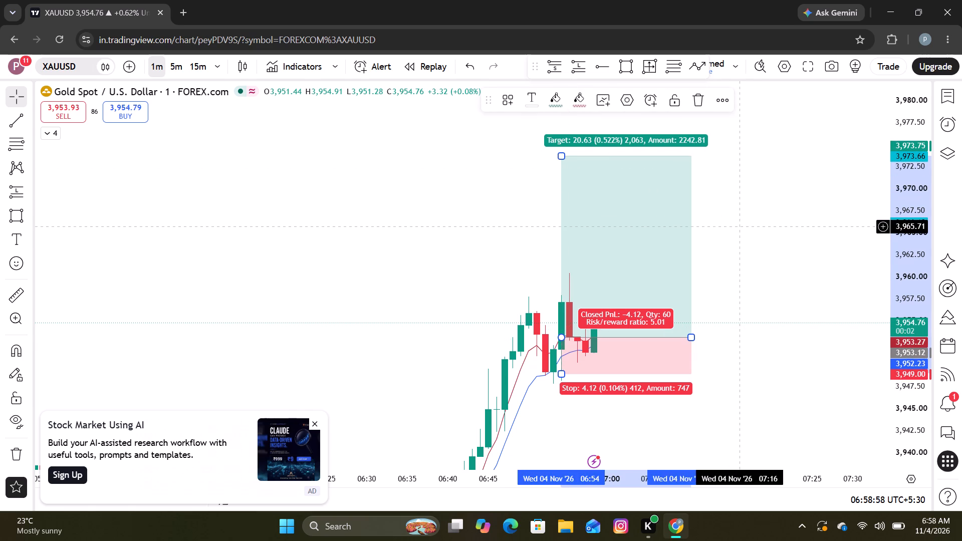
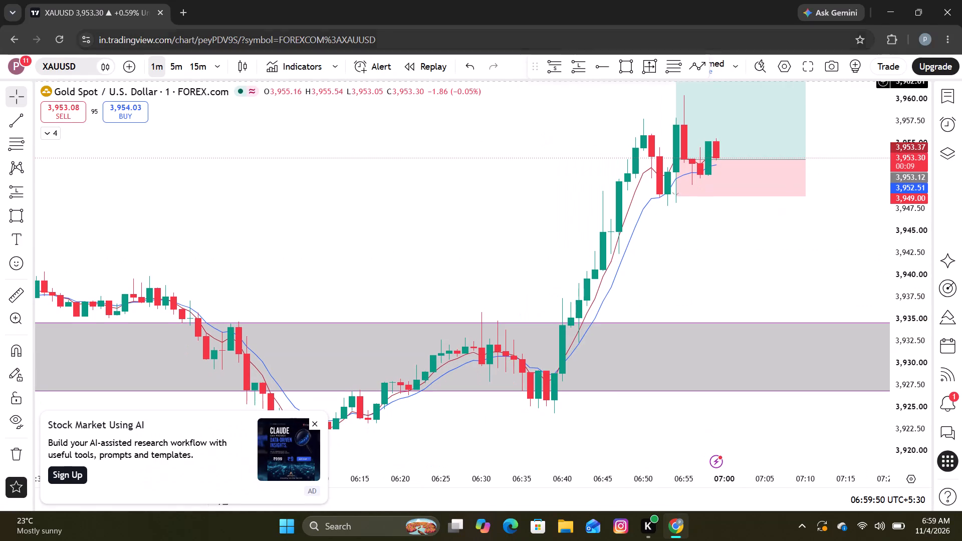
# Review the 1-minute price action from the grey consolidation zone's start through the rally into the long position.
pyautogui.moveTo(915, 208); pyautogui.dragTo(926, 313)
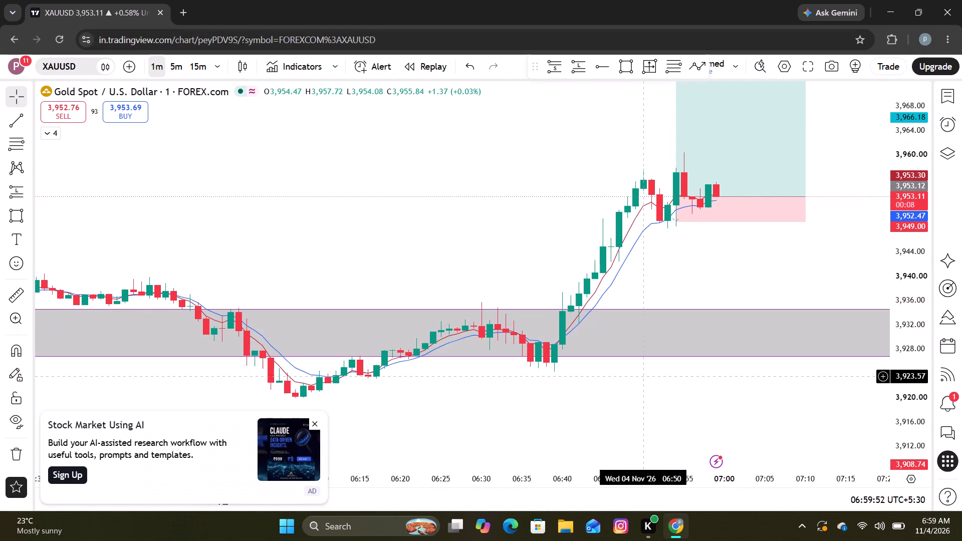
pyautogui.hscroll(-1, 644, 374)
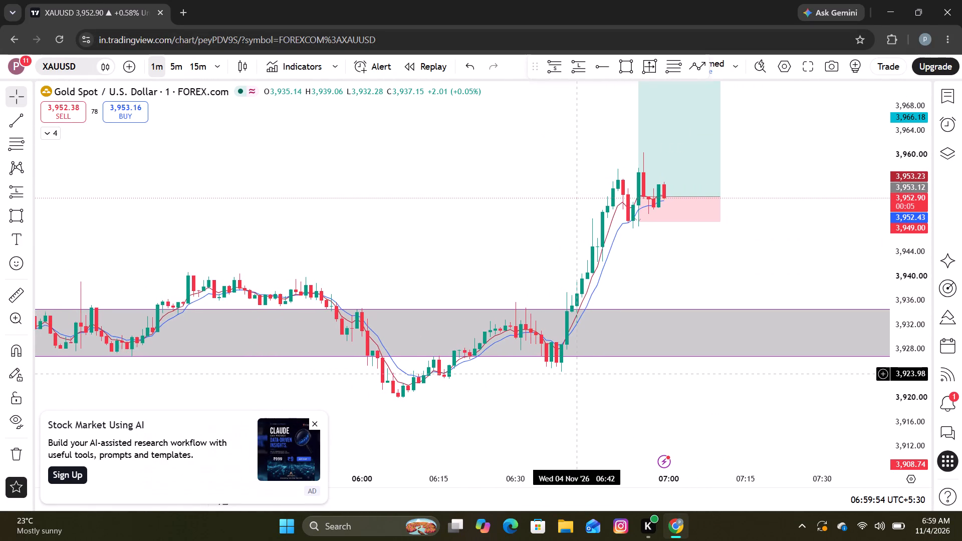
pyautogui.moveTo(443, 402); pyautogui.dragTo(707, 394)
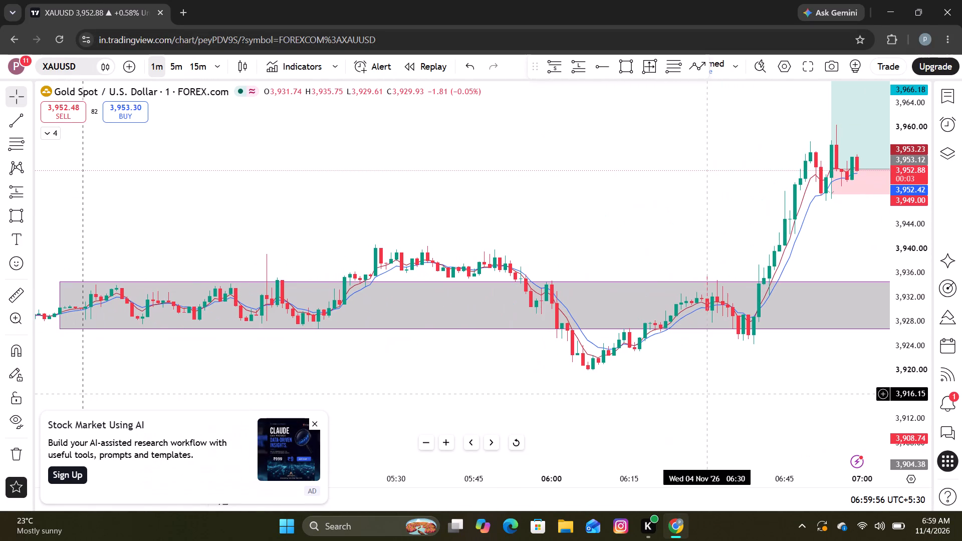
pyautogui.moveTo(412, 378); pyautogui.dragTo(605, 372)
pyautogui.moveTo(605, 372); pyautogui.dragTo(581, 372)
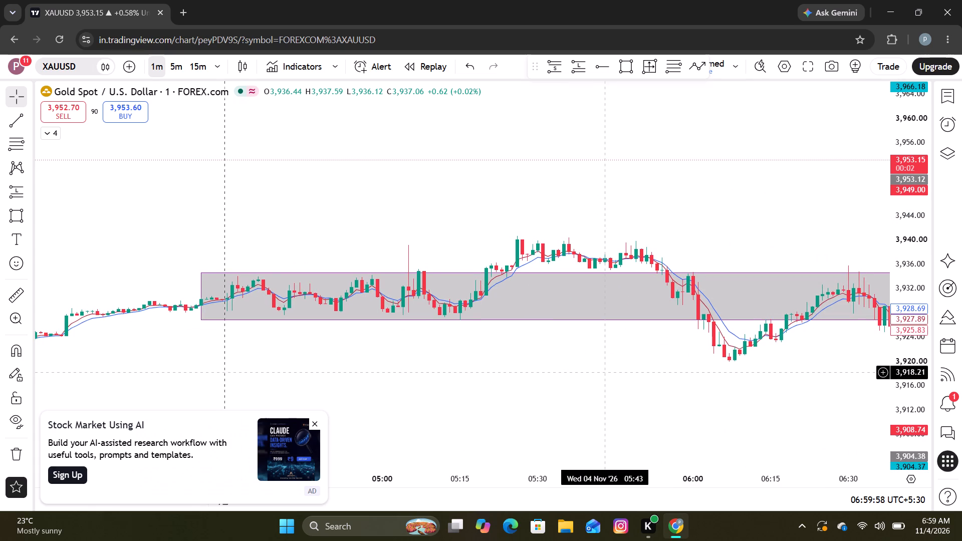
pyautogui.moveTo(581, 372); pyautogui.dragTo(312, 361)
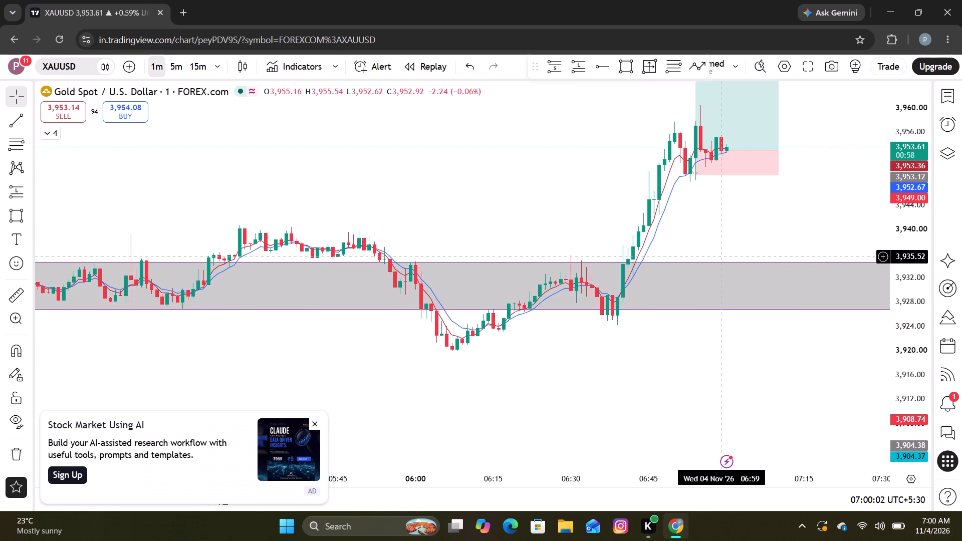
pyautogui.moveTo(808, 216); pyautogui.dragTo(724, 300)
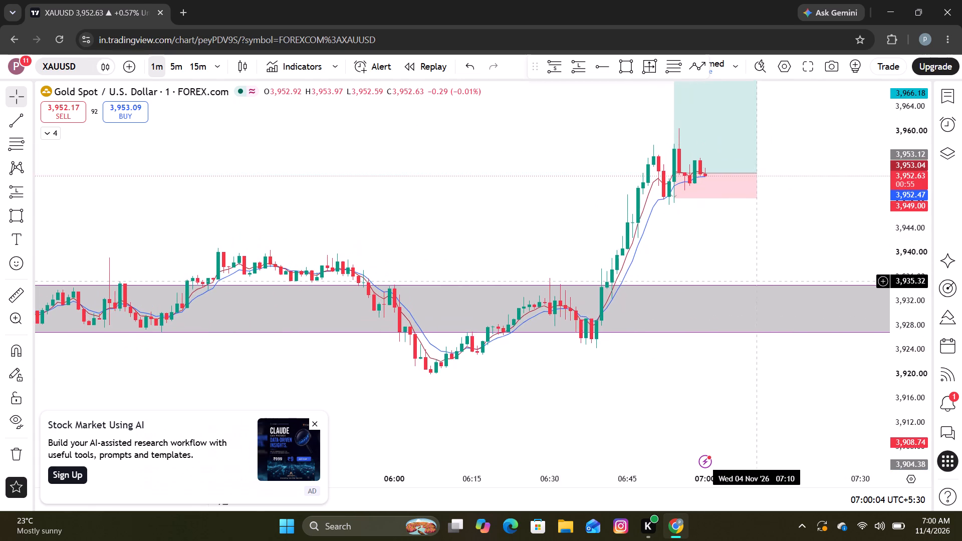
pyautogui.moveTo(724, 300); pyautogui.dragTo(849, 234)
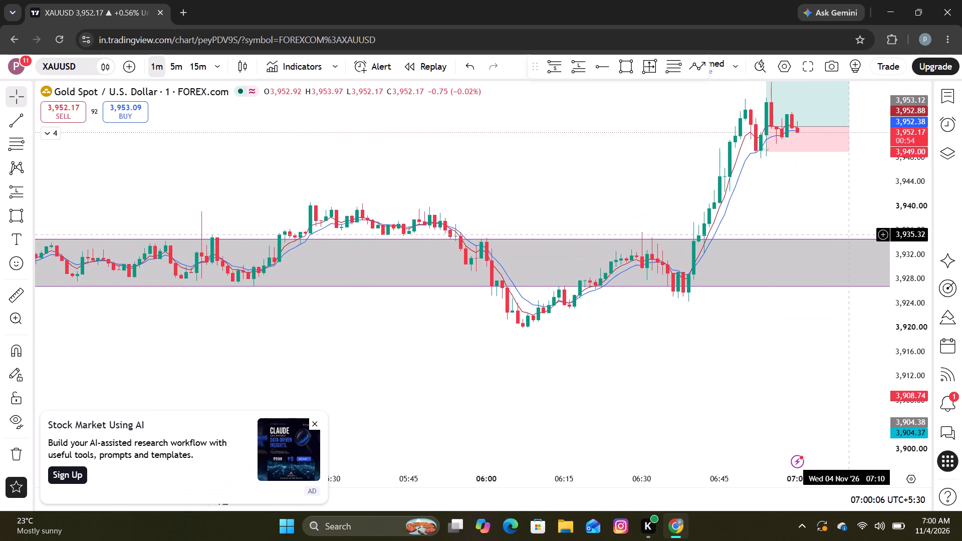
pyautogui.moveTo(382, 327); pyautogui.dragTo(566, 309)
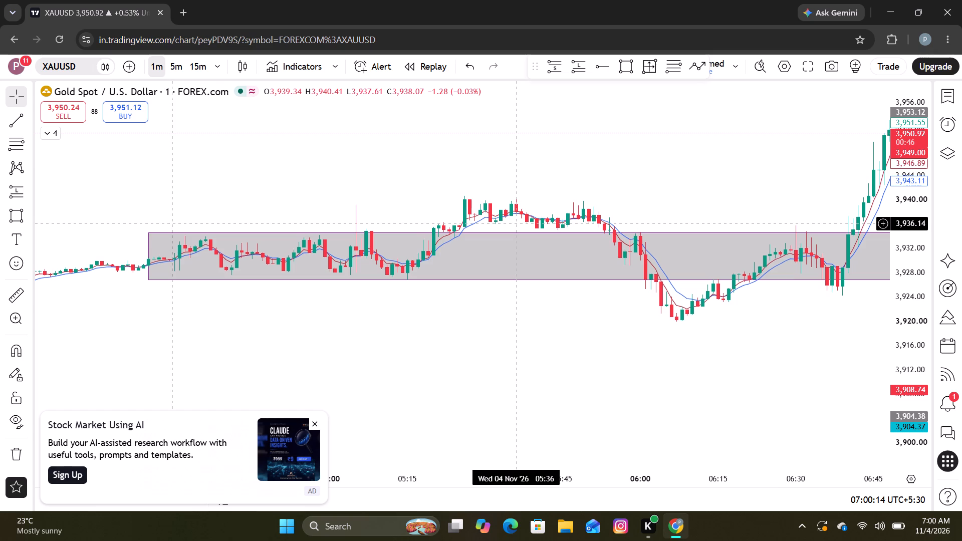
# Examine the latest 1-minute candles around 07:00 up close against the long position's entry and stop levels.
pyautogui.moveTo(645, 356); pyautogui.dragTo(399, 364)
pyautogui.moveTo(781, 188); pyautogui.dragTo(779, 227)
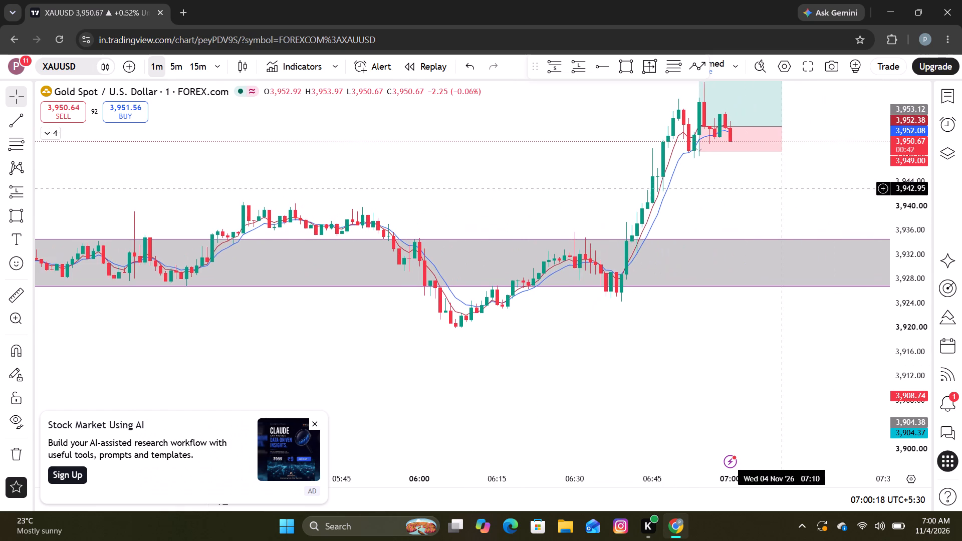
pyautogui.moveTo(779, 227); pyautogui.dragTo(759, 272)
pyautogui.click(759, 272)
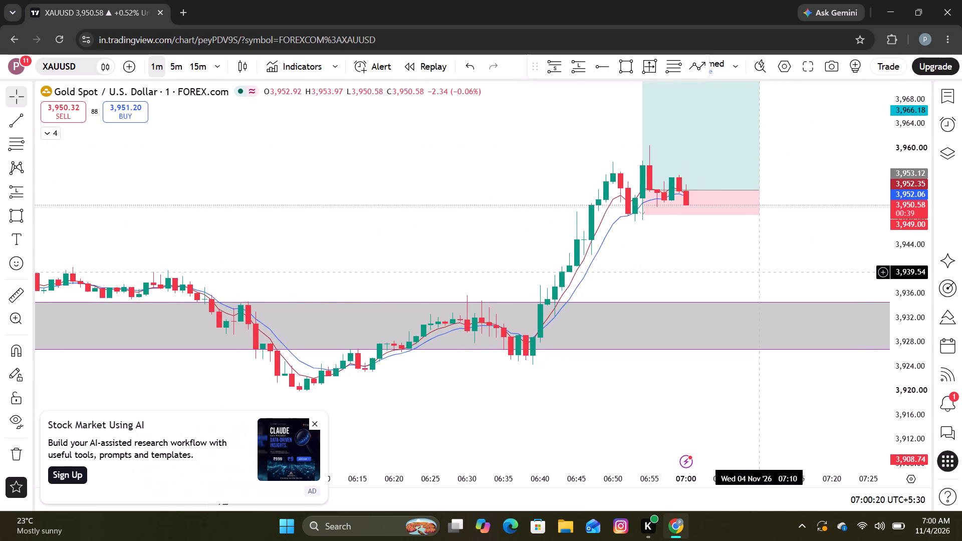
pyautogui.hscroll(-1, 759, 272)
pyautogui.moveTo(914, 315); pyautogui.dragTo(927, 166)
pyautogui.moveTo(743, 212); pyautogui.dragTo(752, 326)
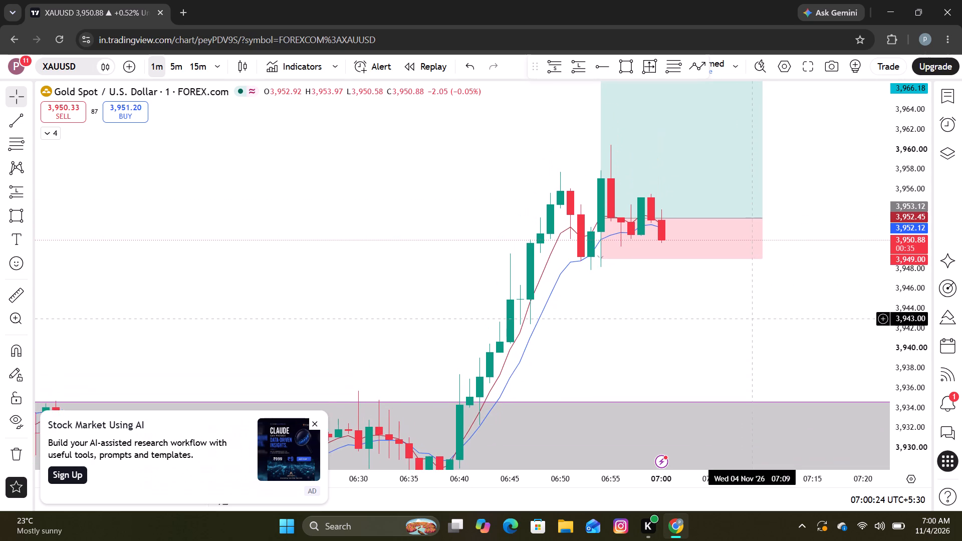
pyautogui.moveTo(752, 326); pyautogui.dragTo(752, 325)
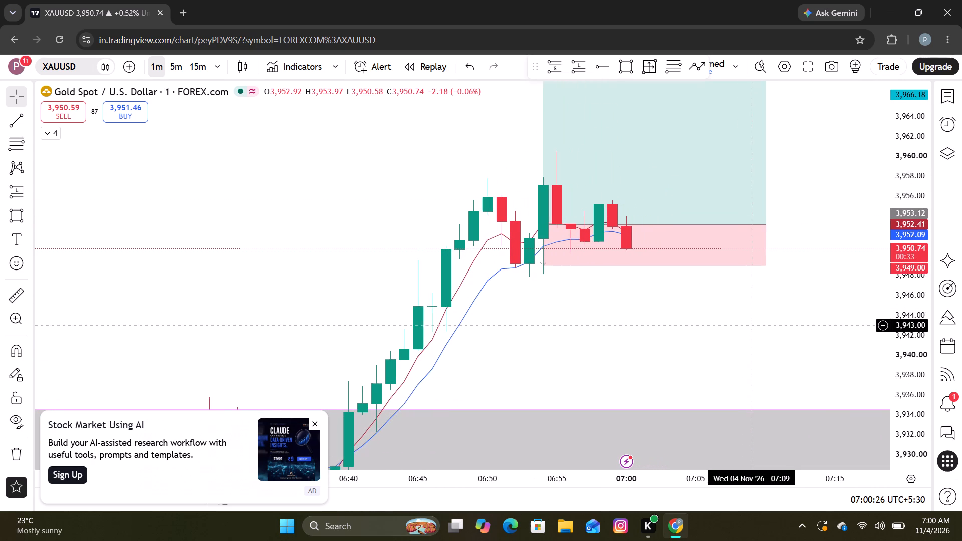
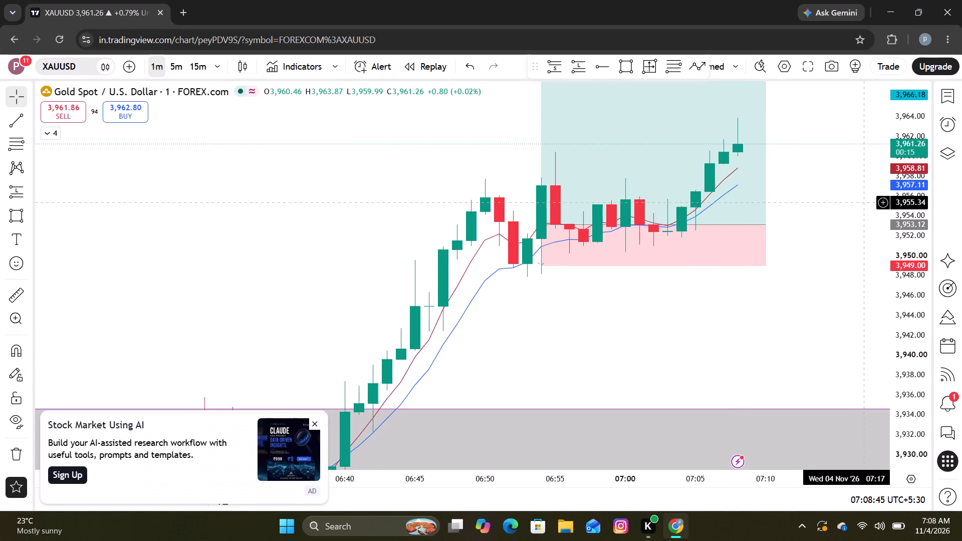
# Check the latest 1-minute candles against the long position's full range, from its stop up to its profit target.
pyautogui.moveTo(857, 202); pyautogui.dragTo(807, 325)
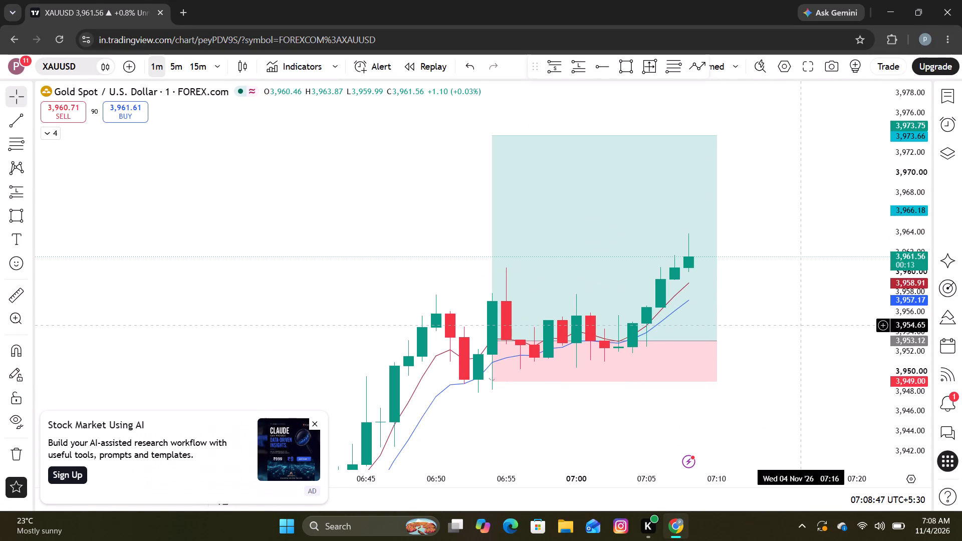
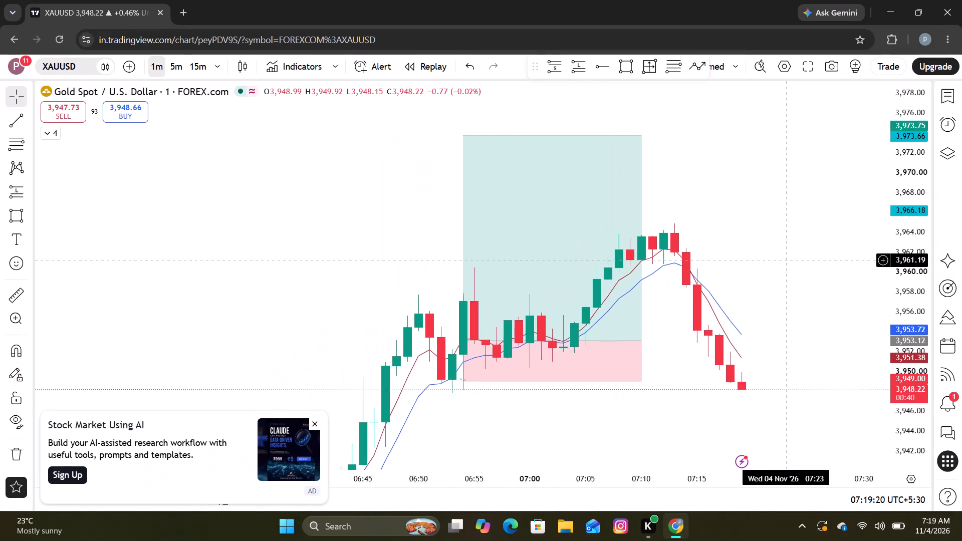
# Switch XAUUSD to the 5-minute chart and examine price against the long position and the consolidation zone below it.
pyautogui.moveTo(786, 260); pyautogui.dragTo(621, 186)
pyautogui.click(173, 62)
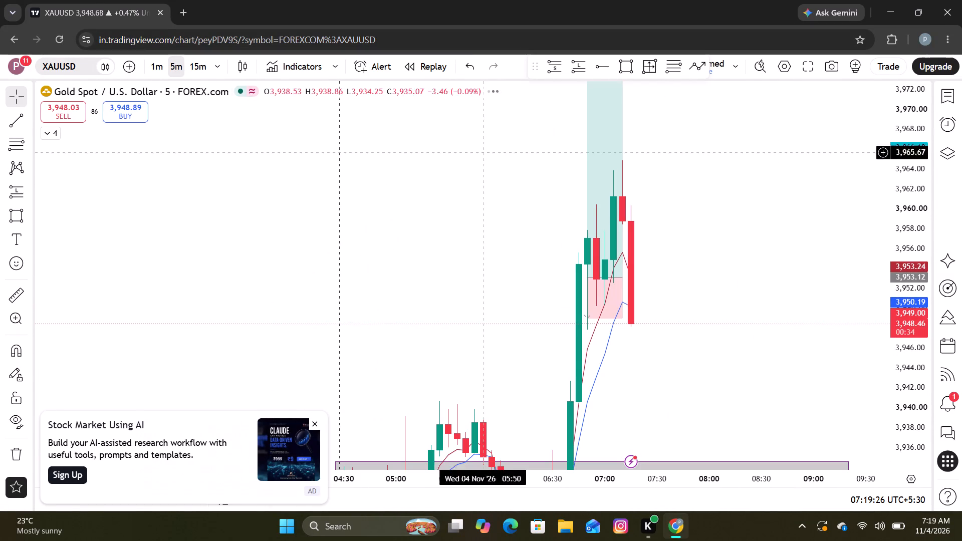
pyautogui.moveTo(921, 207); pyautogui.dragTo(927, 308)
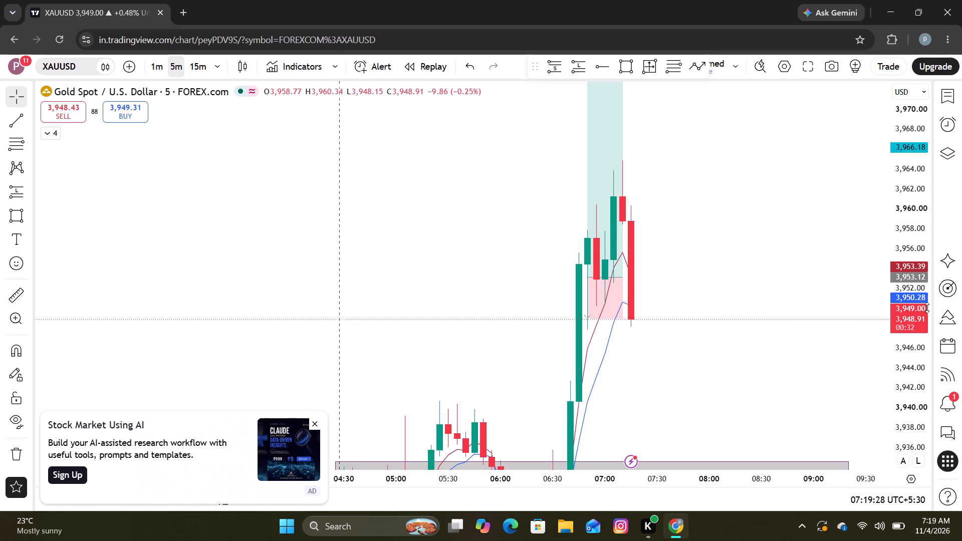
pyautogui.moveTo(927, 308); pyautogui.dragTo(925, 398)
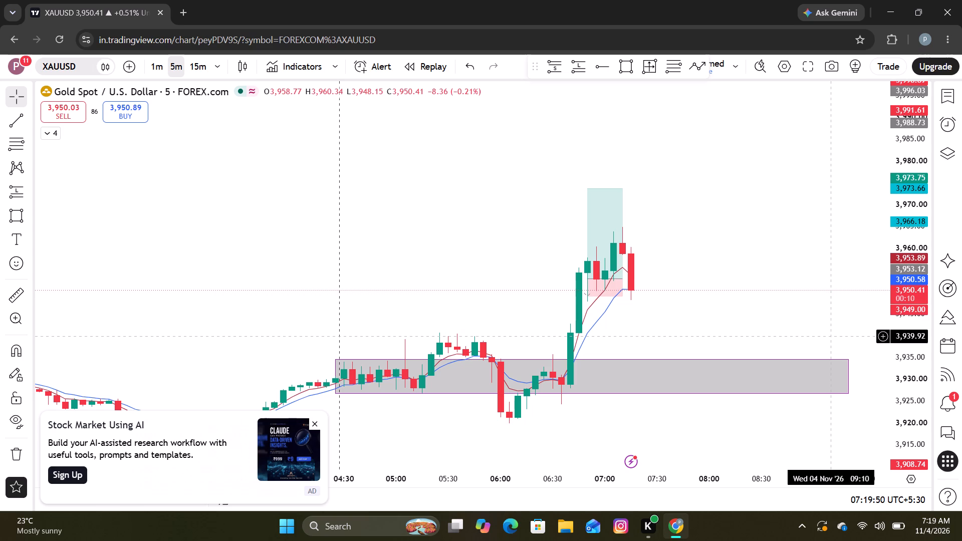
# Return to the 1-minute chart and examine the latest candles against the long position's entry and stop levels.
pyautogui.click(153, 62)
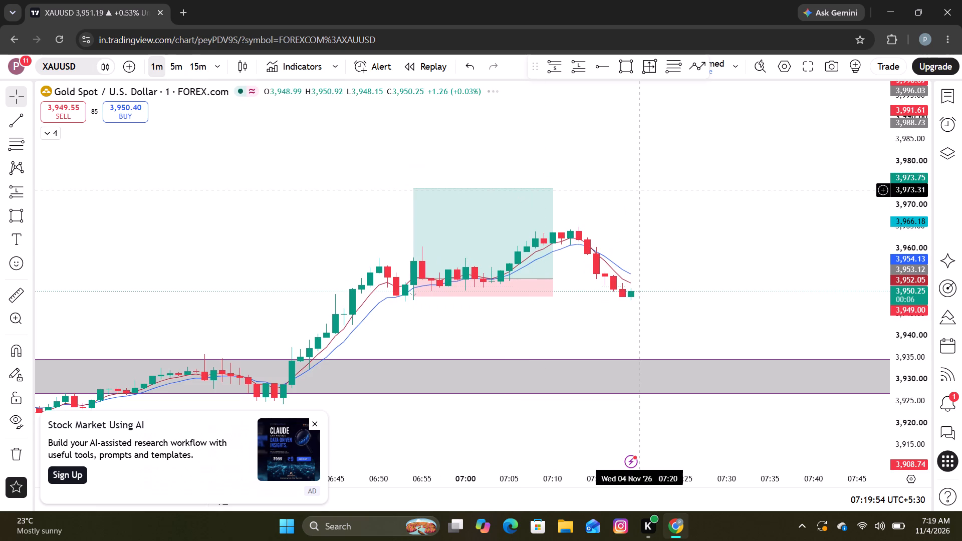
pyautogui.moveTo(926, 356); pyautogui.dragTo(910, 237)
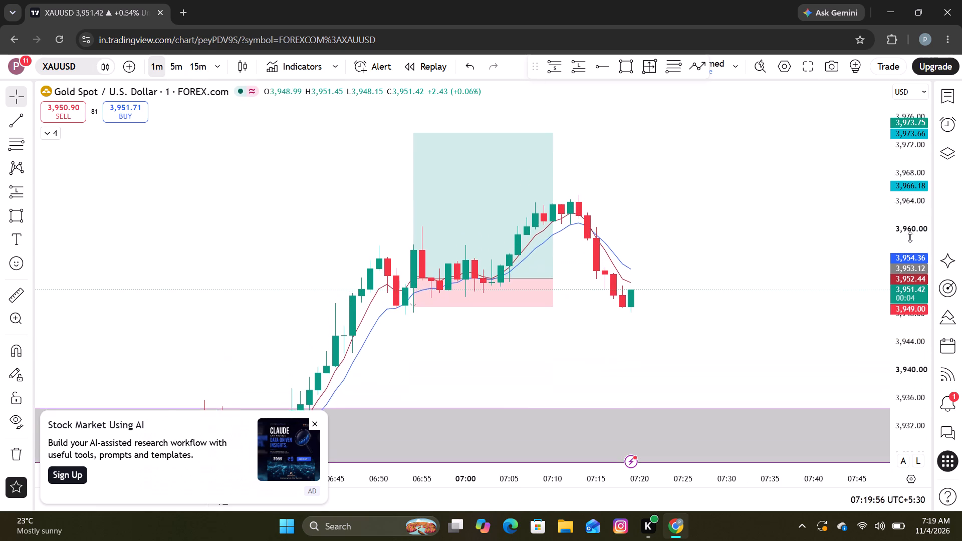
pyautogui.moveTo(910, 237); pyautogui.dragTo(906, 220)
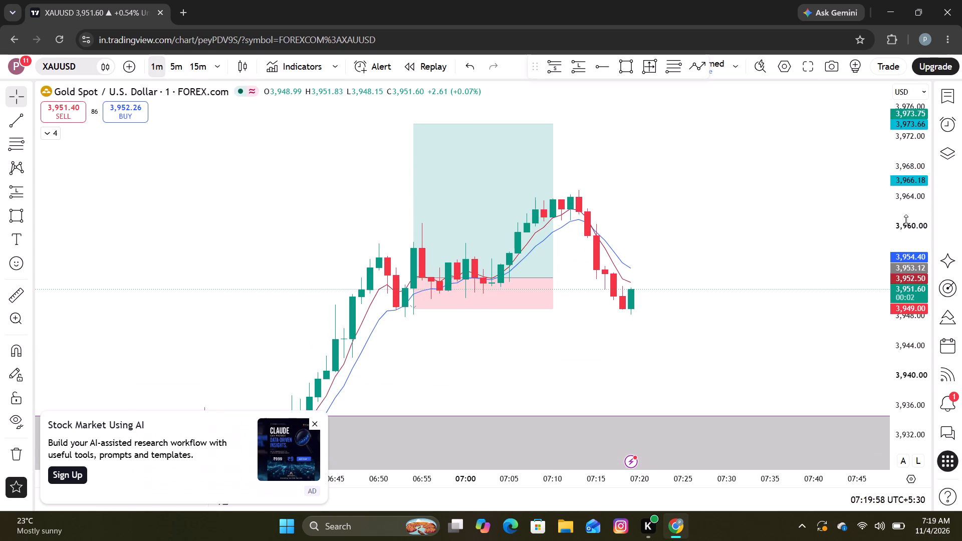
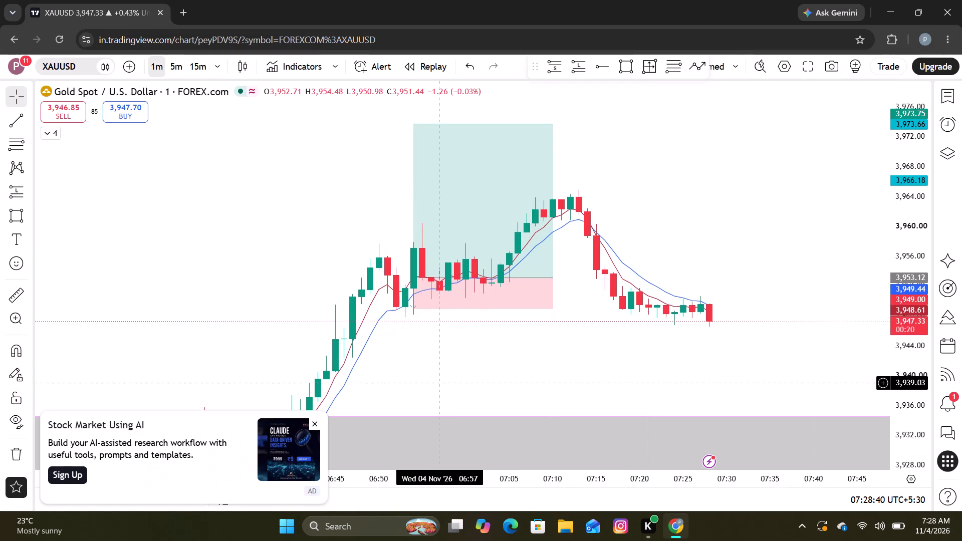
# Place a second long position at the 06:41 candle, with entry about 3,937.10 and stop about 3,931.32 inside the consolidation zone.
pyautogui.moveTo(438, 383); pyautogui.dragTo(663, 328)
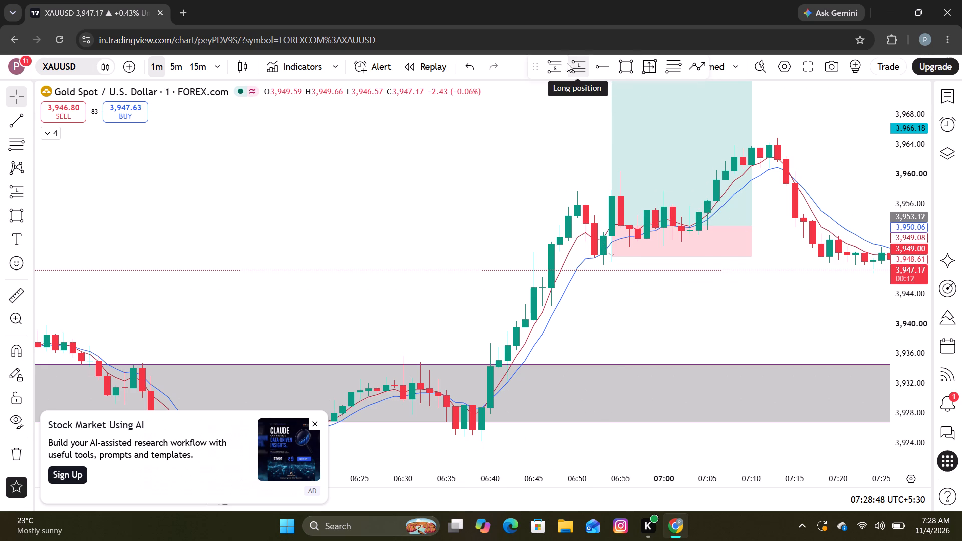
pyautogui.click(588, 63)
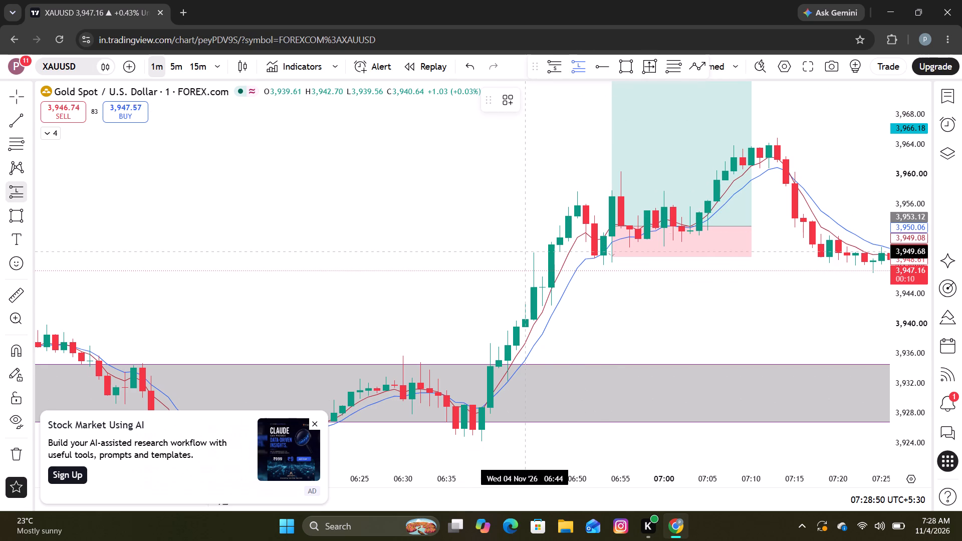
pyautogui.click(500, 345)
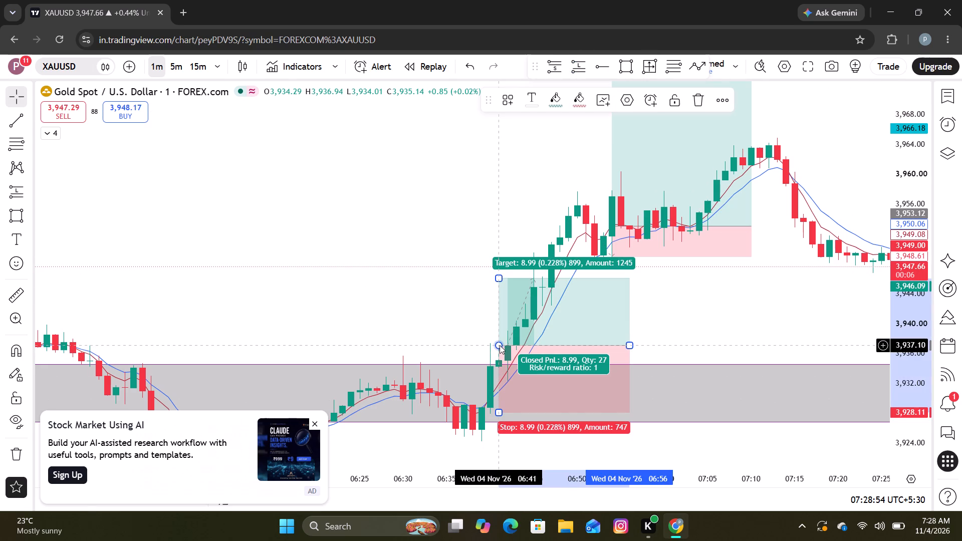
pyautogui.moveTo(498, 415); pyautogui.dragTo(524, 403)
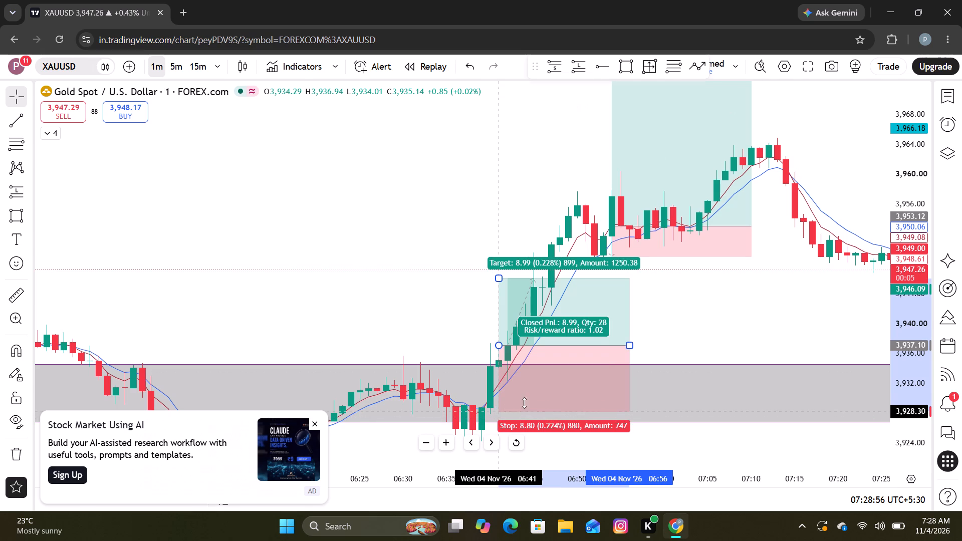
pyautogui.moveTo(524, 403); pyautogui.dragTo(562, 389)
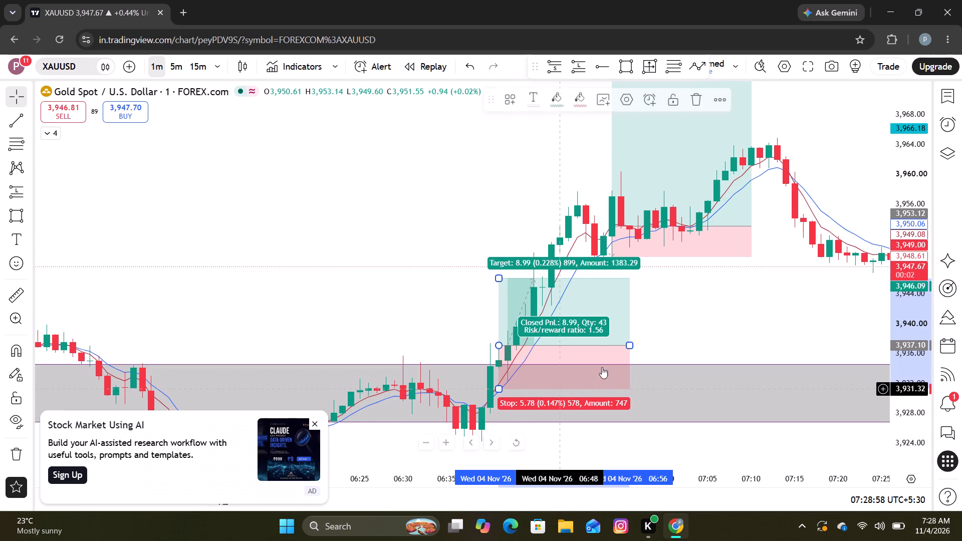
# Raise the new long position's target to about 3,964.61, near the recent swing high.
pyautogui.moveTo(658, 308); pyautogui.dragTo(603, 500)
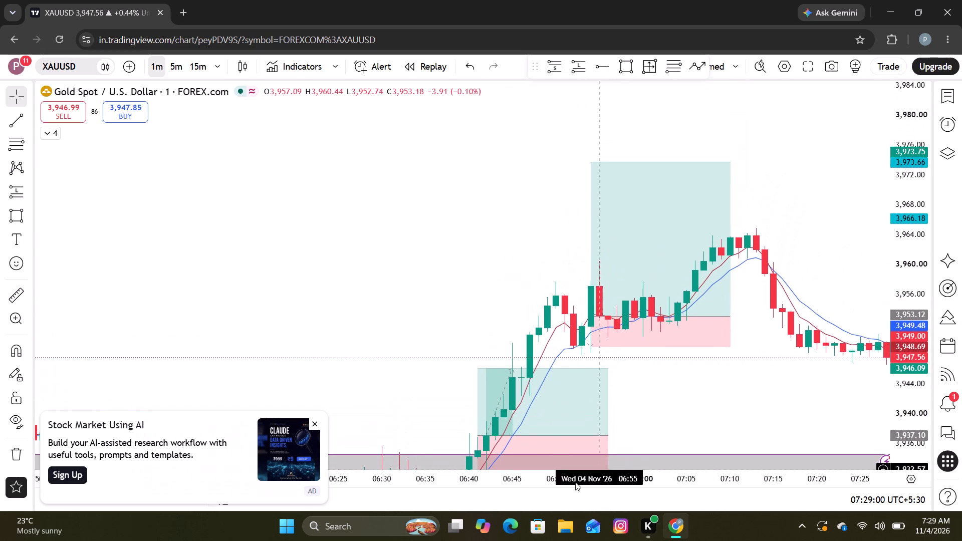
pyautogui.moveTo(467, 367); pyautogui.dragTo(496, 235)
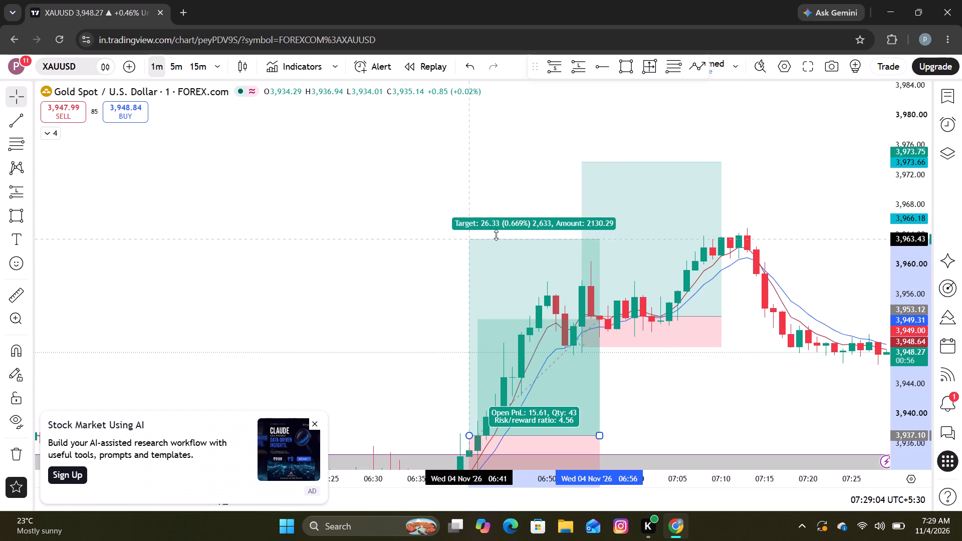
pyautogui.moveTo(496, 235); pyautogui.dragTo(501, 227)
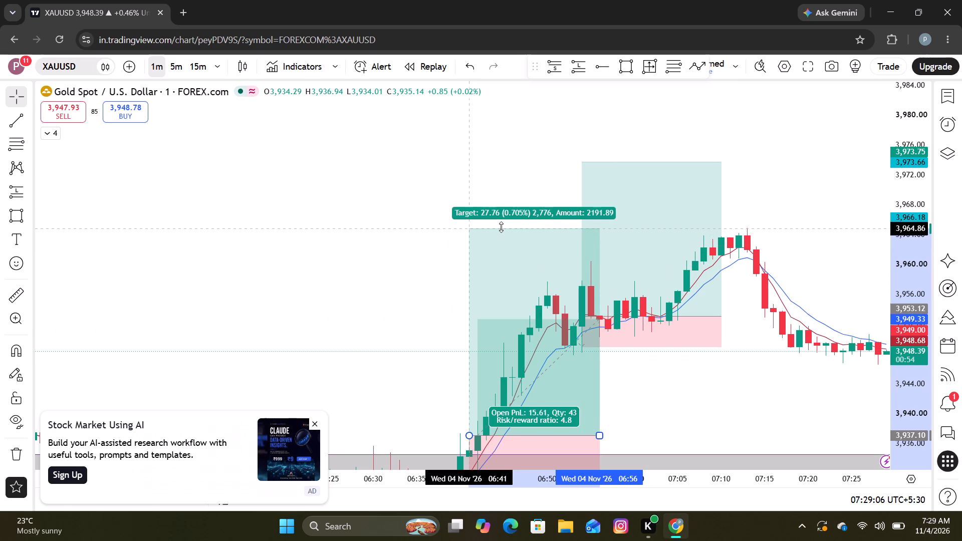
pyautogui.moveTo(501, 227); pyautogui.dragTo(501, 229)
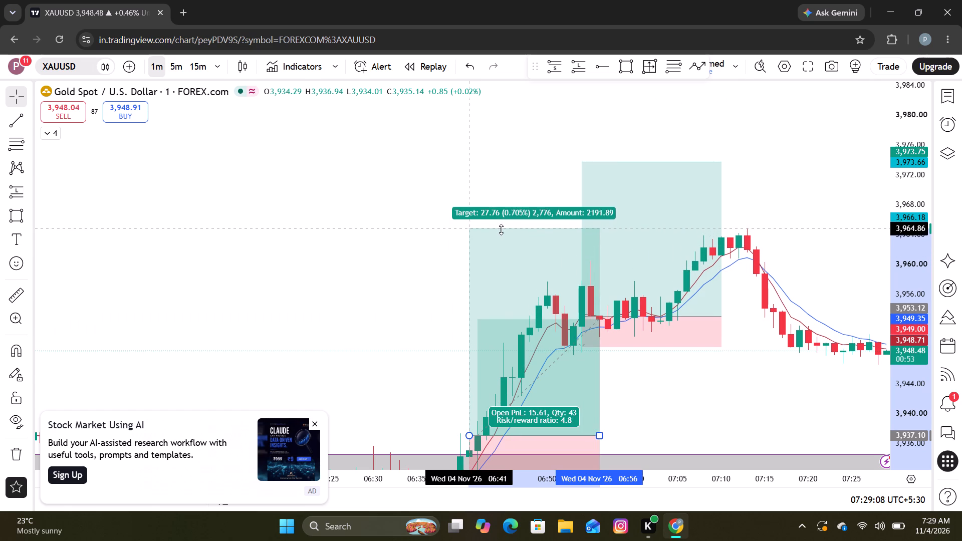
pyautogui.moveTo(501, 229); pyautogui.dragTo(501, 230)
# Tighten the new long position's stop to about 3,931.82.
pyautogui.moveTo(665, 368); pyautogui.dragTo(660, 314)
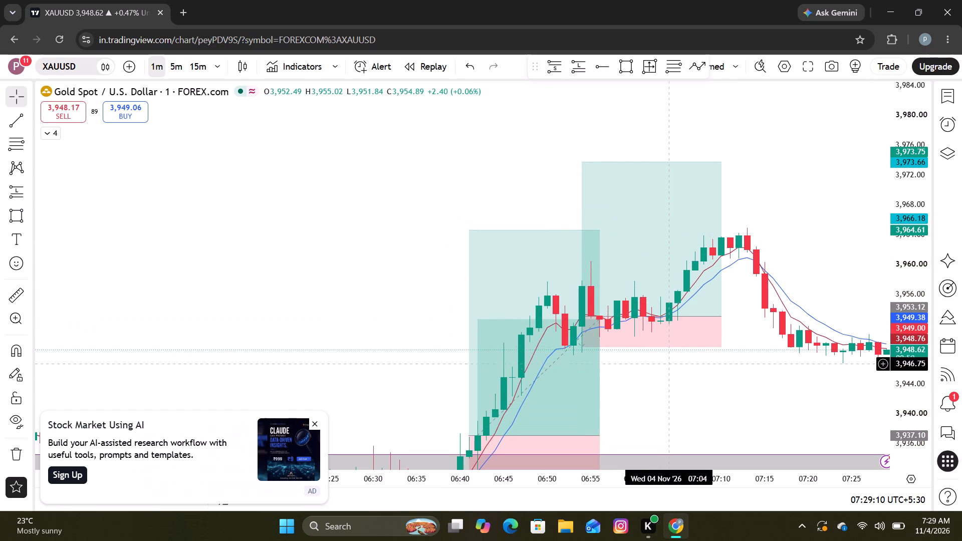
pyautogui.moveTo(660, 314); pyautogui.dragTo(670, 242)
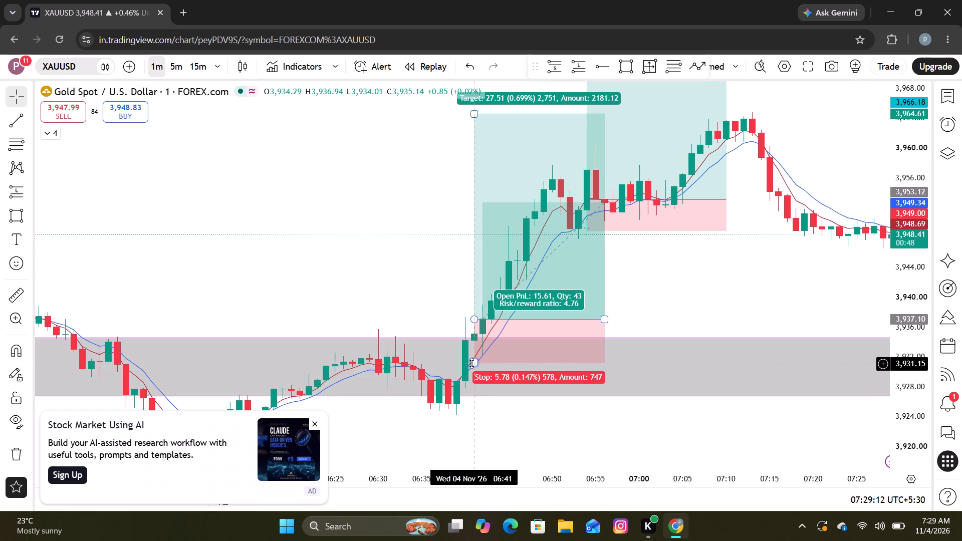
pyautogui.moveTo(471, 363); pyautogui.dragTo(464, 359)
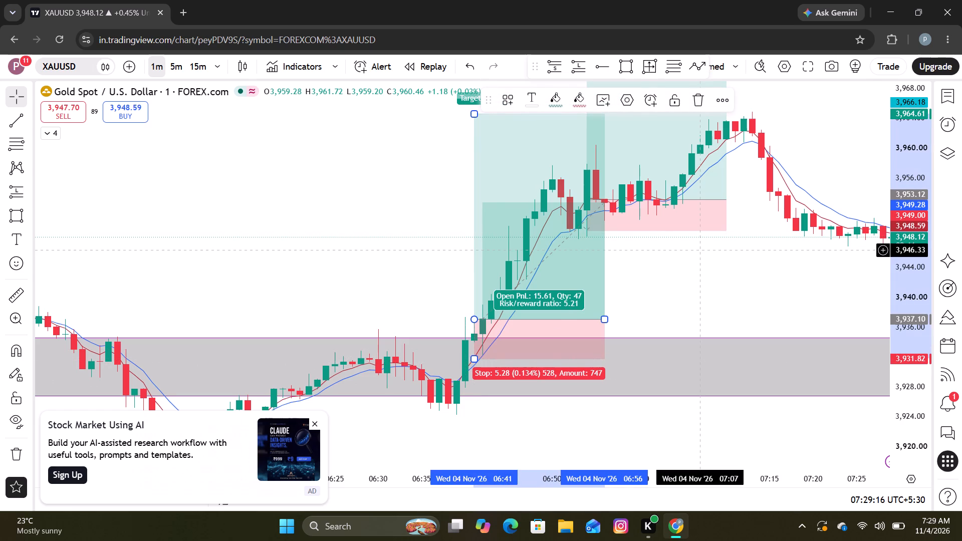
# Examine the latest 1-minute candles against the entry, stop and target levels of both long positions.
pyautogui.moveTo(704, 250); pyautogui.dragTo(690, 319)
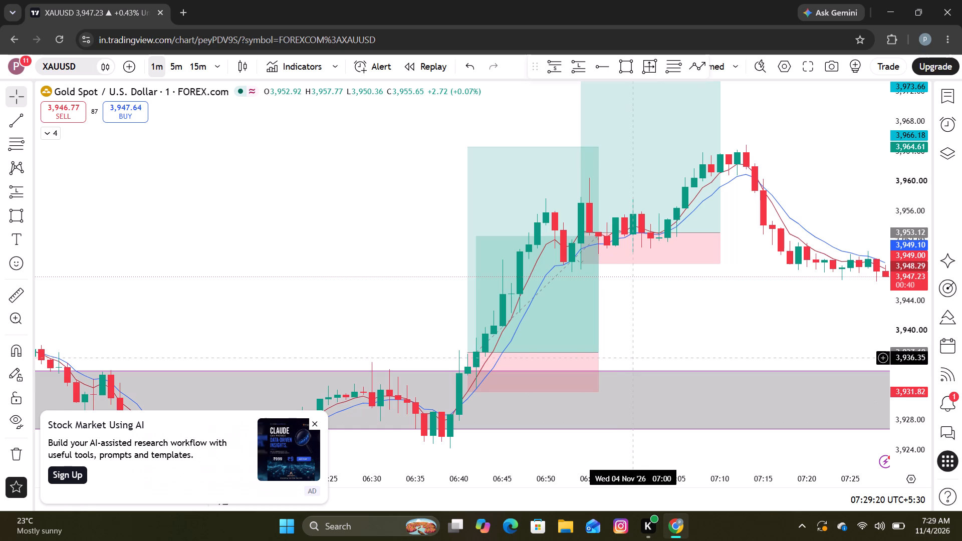
pyautogui.moveTo(755, 320); pyautogui.dragTo(434, 336)
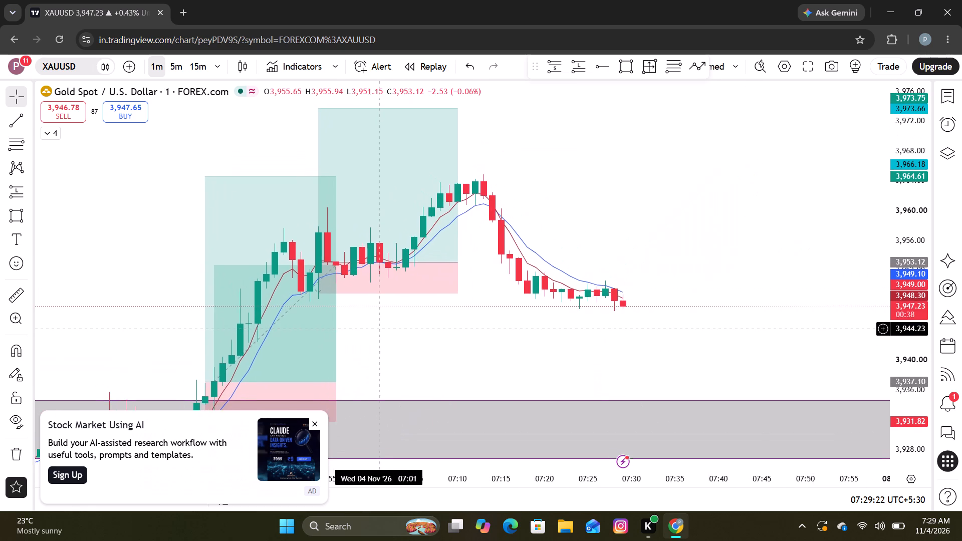
pyautogui.moveTo(434, 336); pyautogui.dragTo(443, 337)
pyautogui.moveTo(631, 342); pyautogui.dragTo(488, 390)
pyautogui.moveTo(438, 306); pyautogui.dragTo(445, 318)
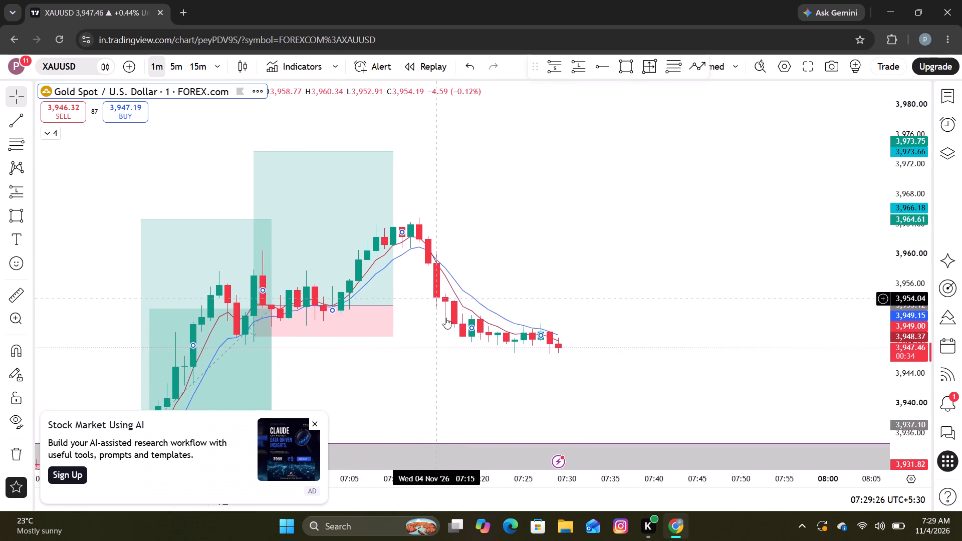
pyautogui.moveTo(445, 318); pyautogui.dragTo(505, 320)
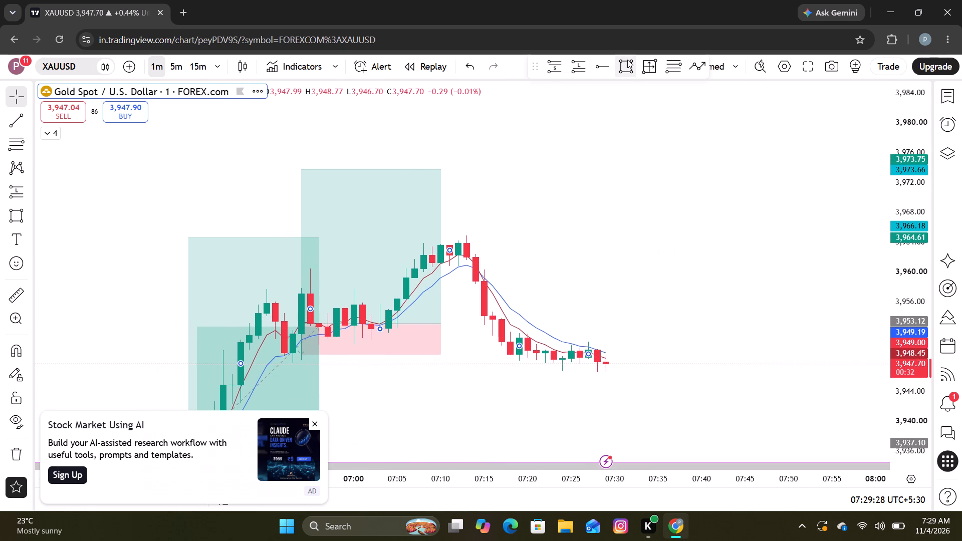
# Start the Rectangle tool and check price against the positions and consolidation zone on the 5-minute chart, returning to 1-minute.
pyautogui.click(627, 60)
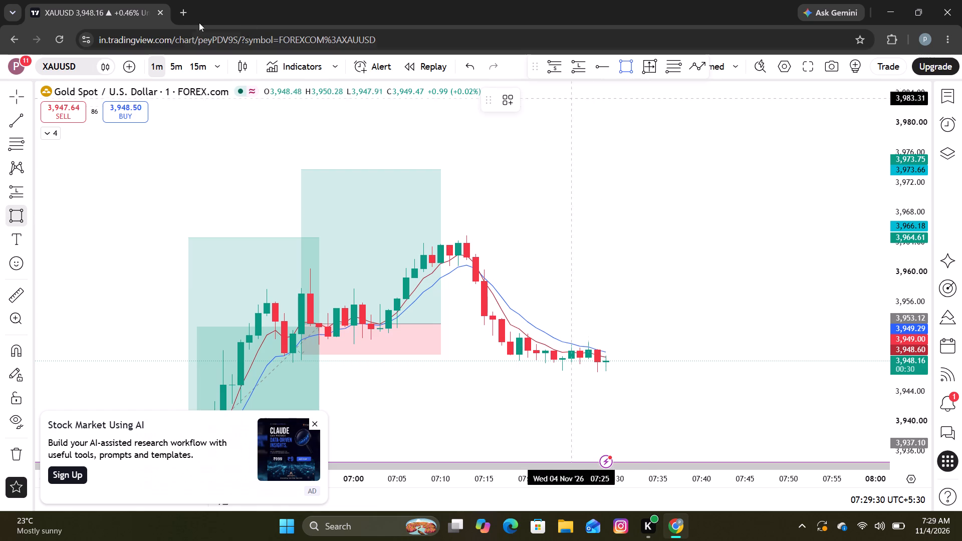
pyautogui.click(179, 70)
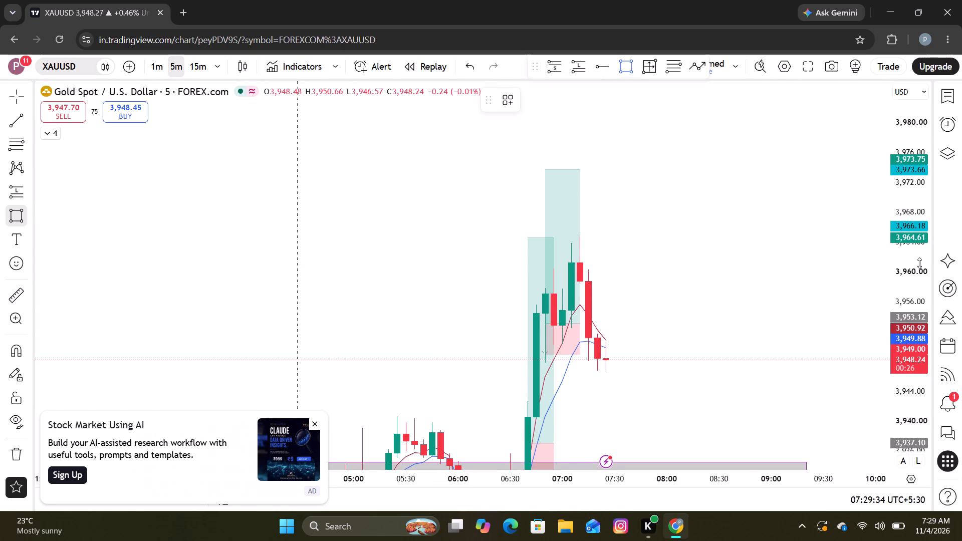
pyautogui.moveTo(918, 264); pyautogui.dragTo(926, 373)
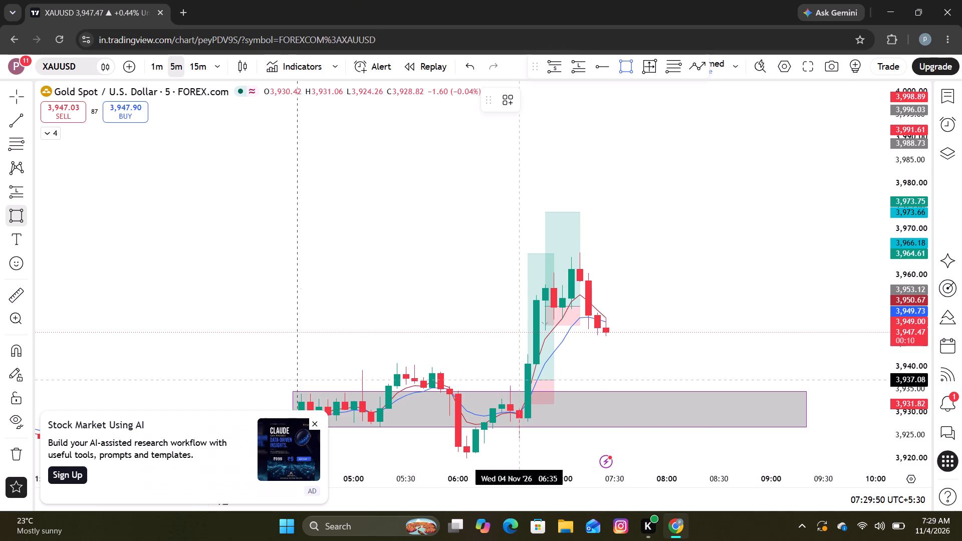
pyautogui.click(153, 66)
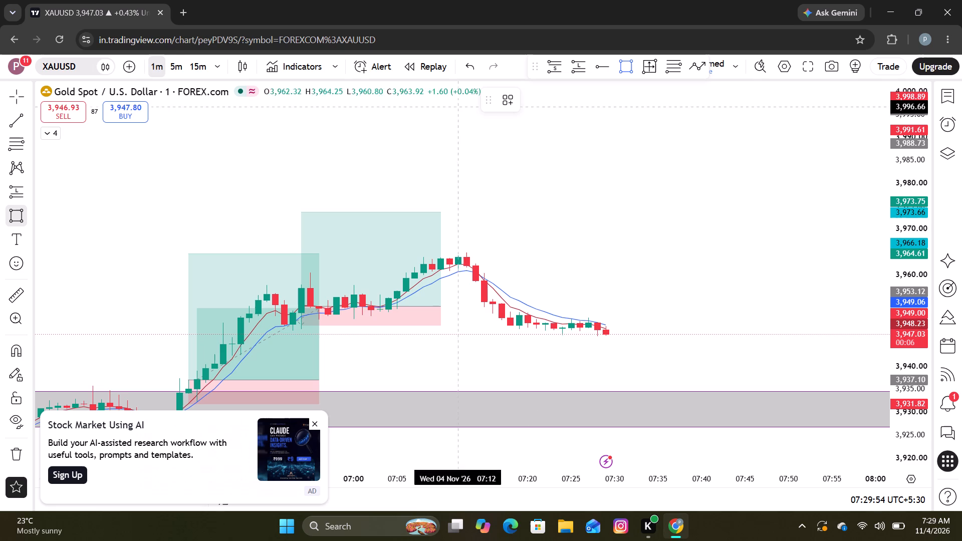
# Draw a rectangle in the empty area after the latest candles, from about 3,948.84 to 3,959.89, ending at 07:52.
pyautogui.moveTo(918, 319); pyautogui.dragTo(921, 192)
pyautogui.moveTo(914, 395); pyautogui.dragTo(914, 337)
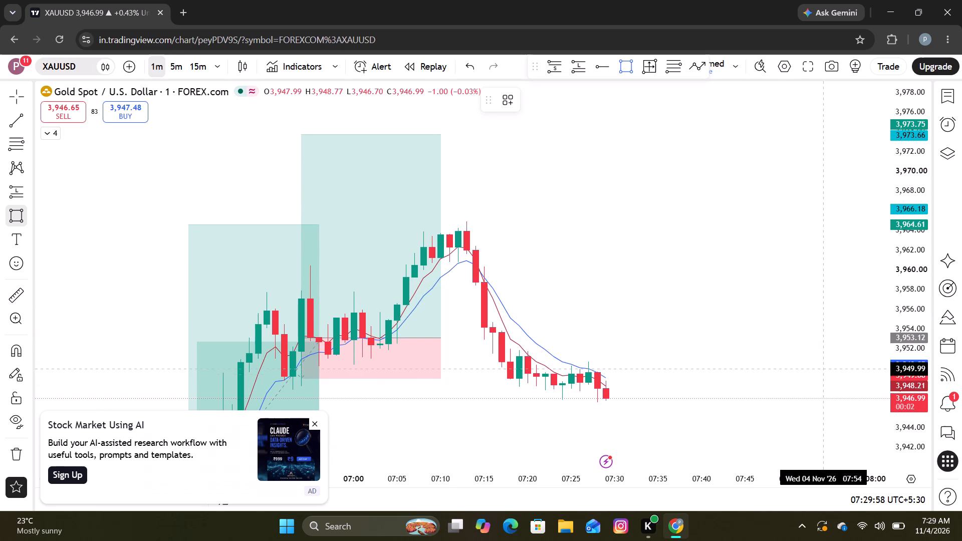
pyautogui.moveTo(736, 380); pyautogui.dragTo(807, 271)
pyautogui.click(807, 271)
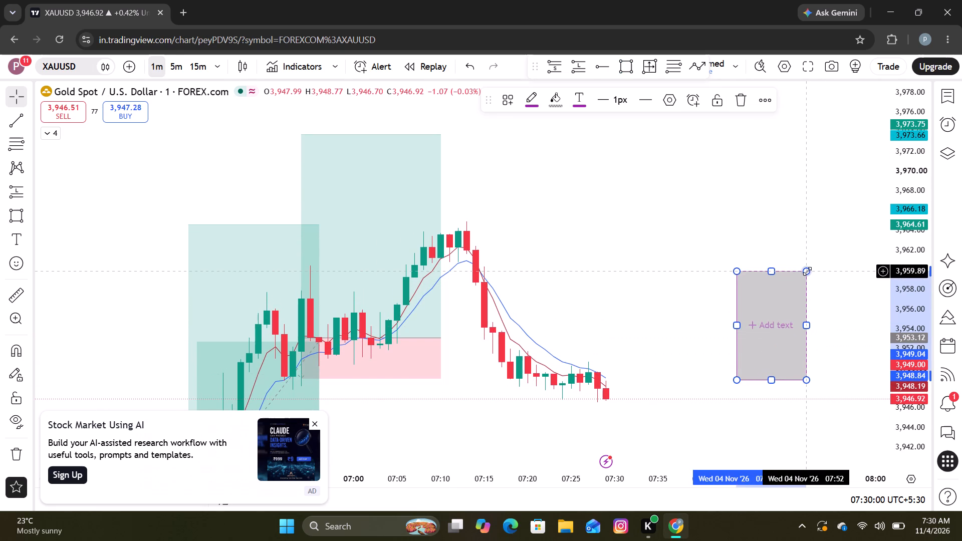
pyautogui.moveTo(671, 358); pyautogui.dragTo(787, 231)
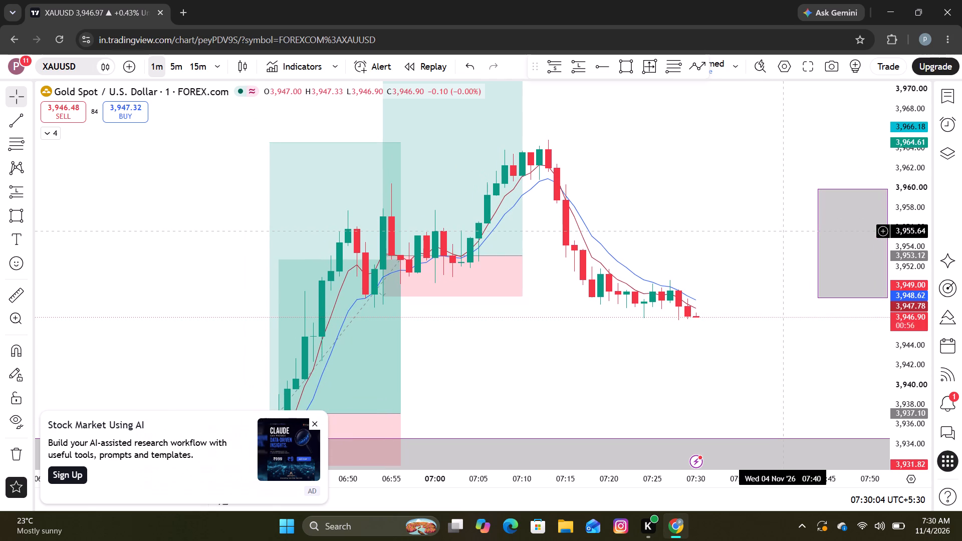
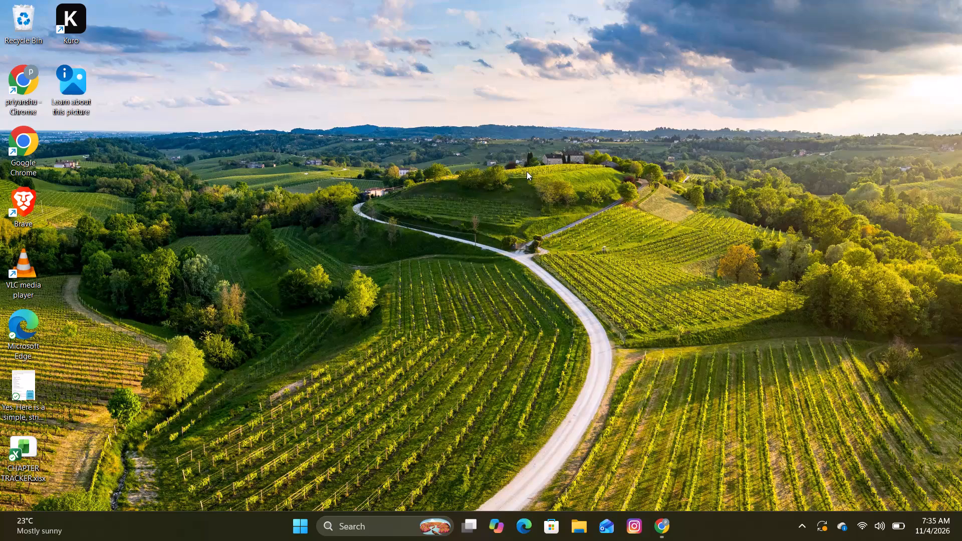
# Return to the XAUUSD chart in Chrome and place a short position at the 07:29 candle with entry about 3,947.19.
pyautogui.click(561, 223)
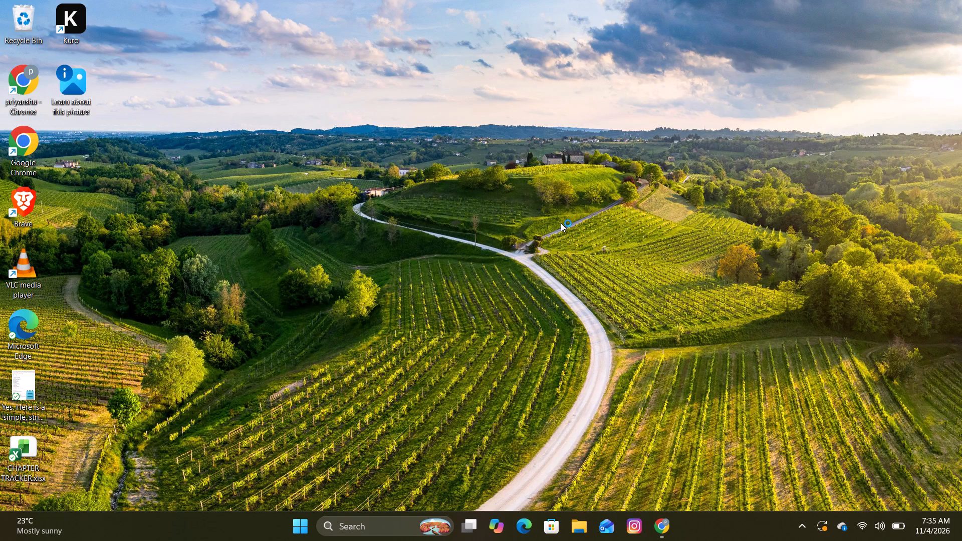
pyautogui.click(663, 523)
pyautogui.moveTo(577, 347); pyautogui.dragTo(376, 229)
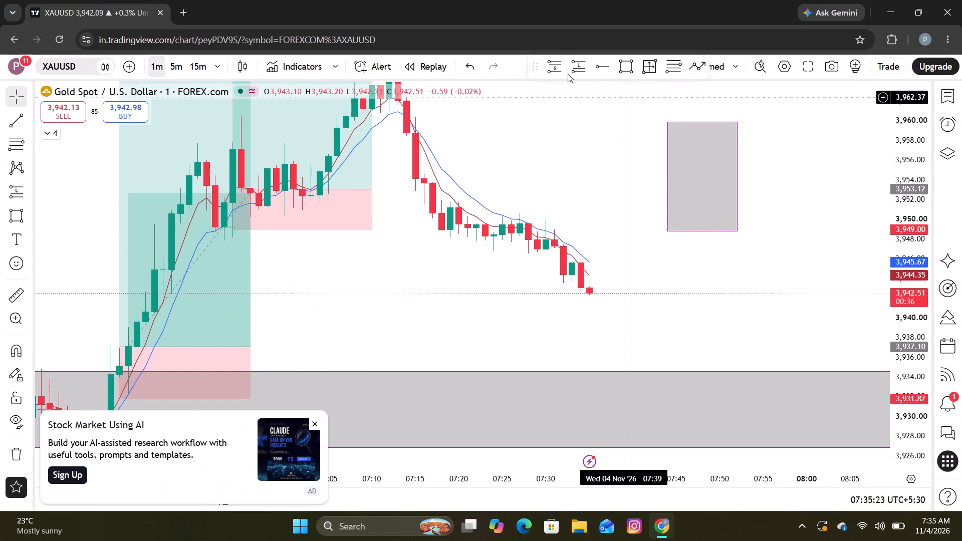
pyautogui.click(565, 67)
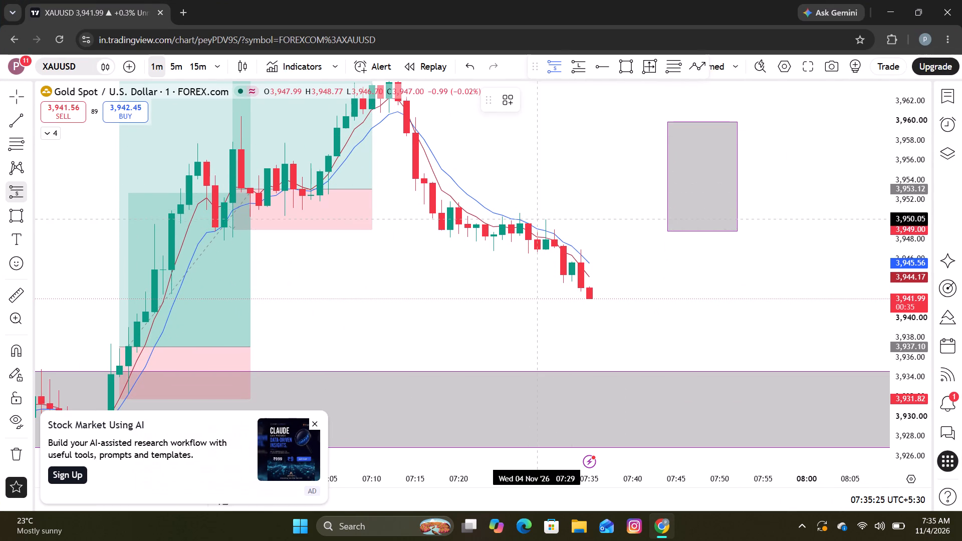
pyautogui.click(539, 247)
# Set the short position's stop to about 3,950.81, above the recent candle highs.
pyautogui.moveTo(538, 167); pyautogui.dragTo(487, 221)
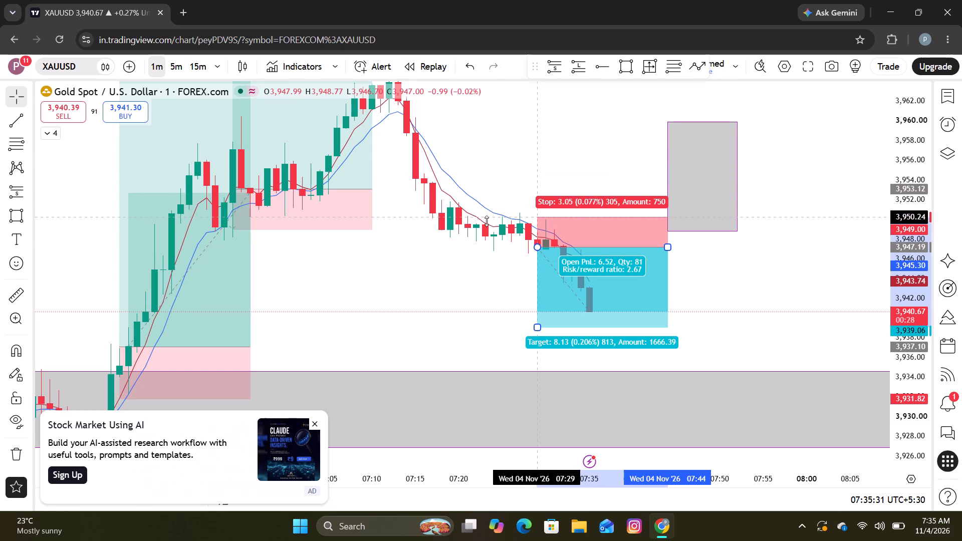
pyautogui.moveTo(487, 221); pyautogui.dragTo(480, 211)
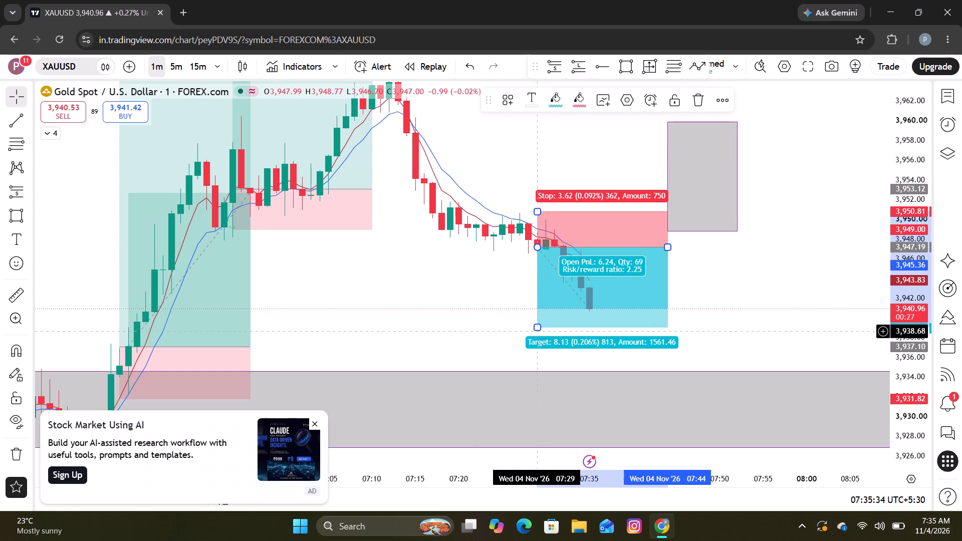
# Extend the short position's target down into the grey consolidation zone, to about 3,932.72, and deselect the position.
pyautogui.moveTo(538, 328); pyautogui.dragTo(522, 419)
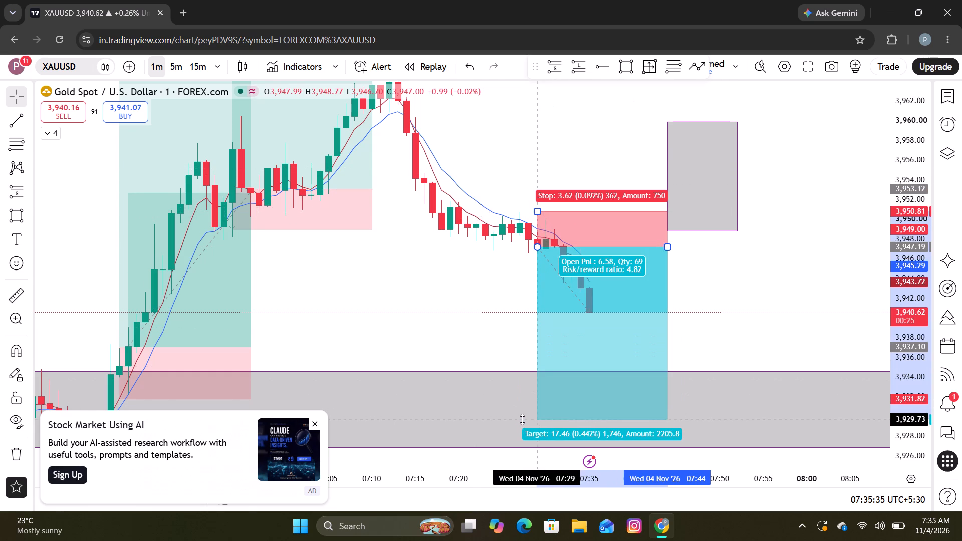
pyautogui.moveTo(522, 419); pyautogui.dragTo(524, 405)
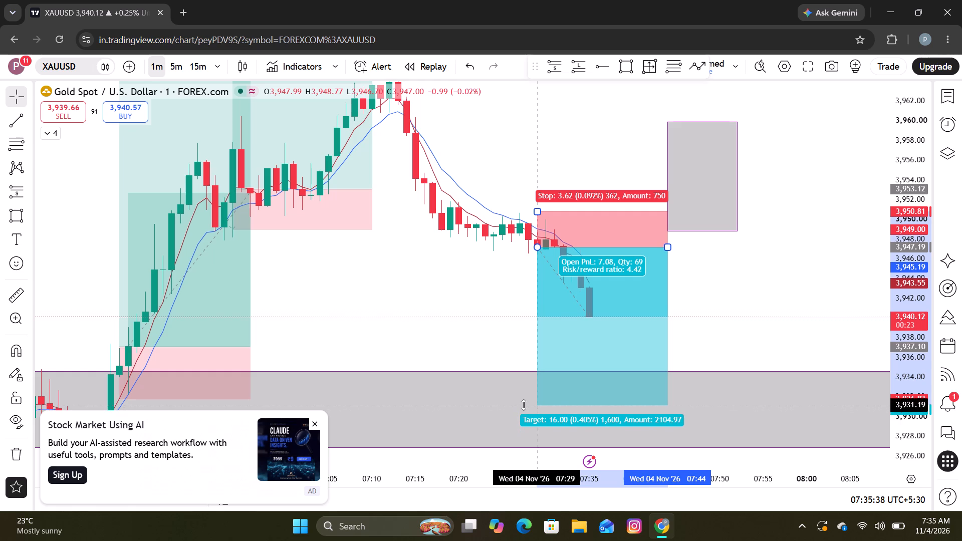
pyautogui.moveTo(524, 405); pyautogui.dragTo(526, 399)
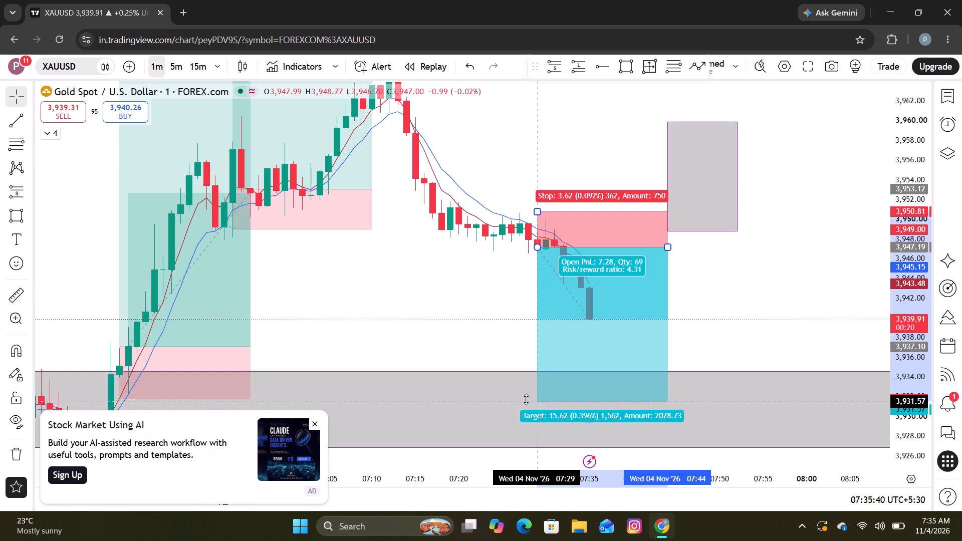
pyautogui.moveTo(526, 399); pyautogui.dragTo(532, 390)
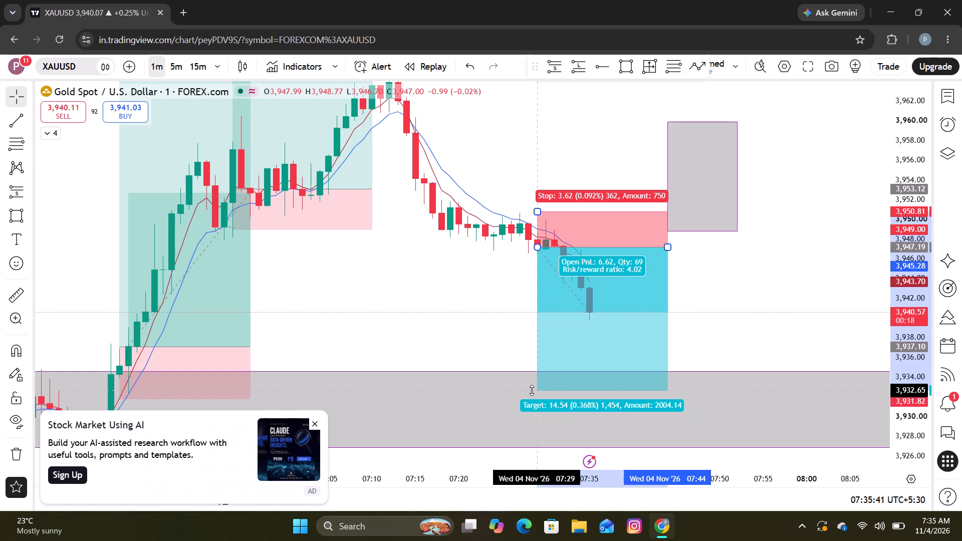
pyautogui.moveTo(532, 390); pyautogui.dragTo(533, 390)
pyautogui.click(688, 318)
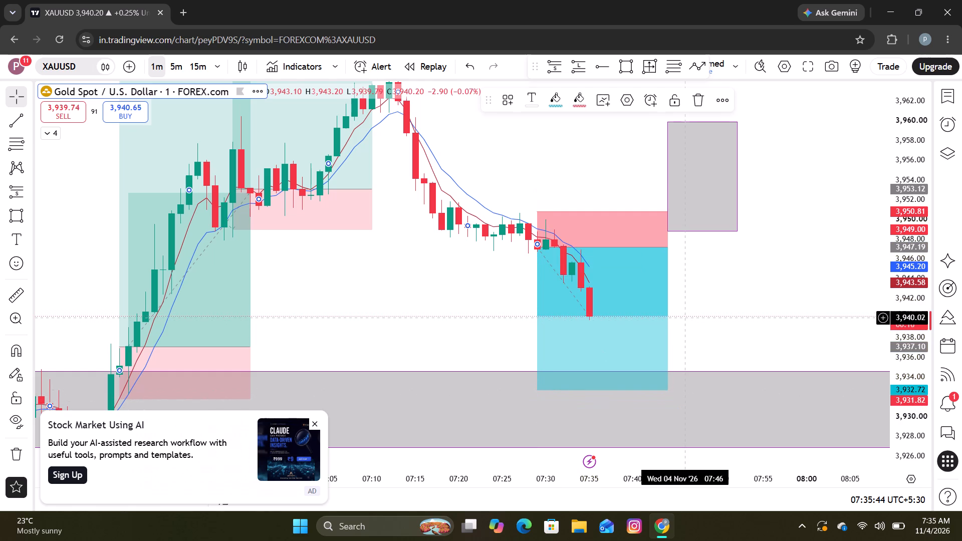